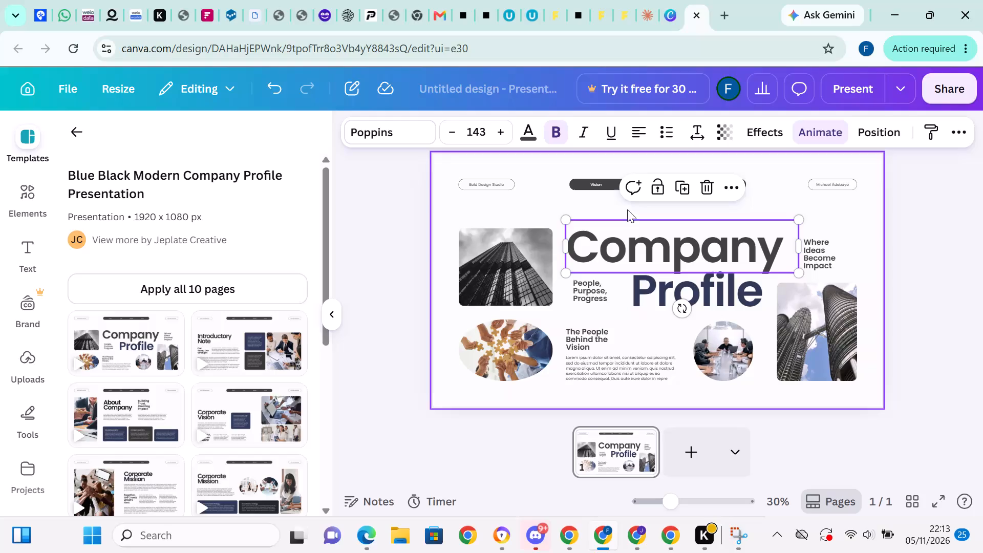
Reduce the "Company" heading's font size to 78.6.
left_click(629, 240)
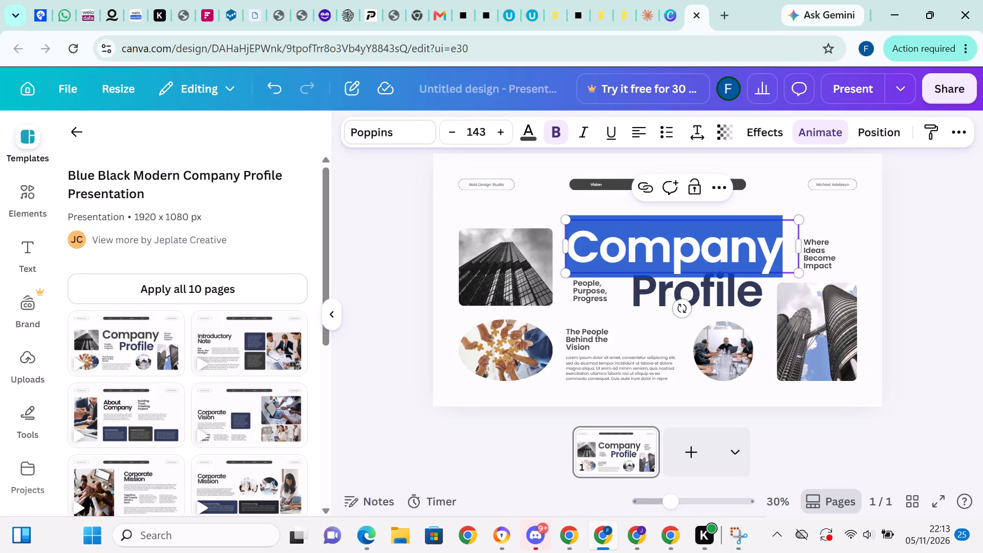
left_click(529, 129)
left_click(529, 129)
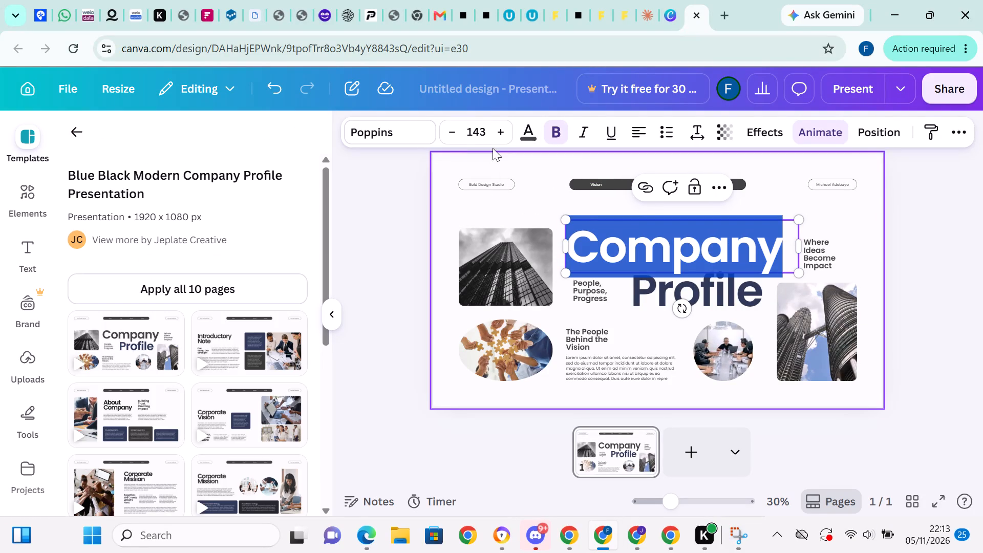
left_click(457, 133)
double_click(458, 135)
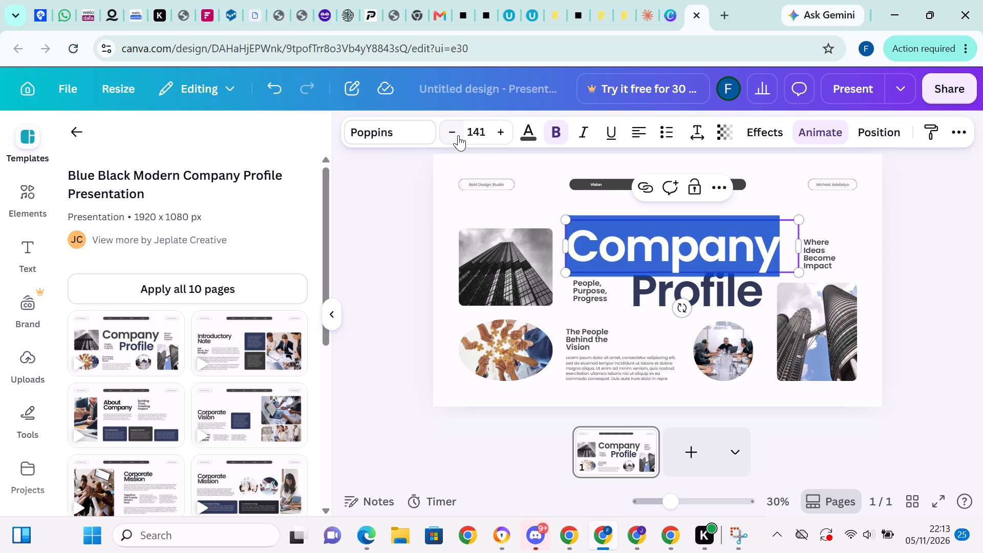
left_click(458, 135)
triple_click(458, 136)
triple_click(459, 136)
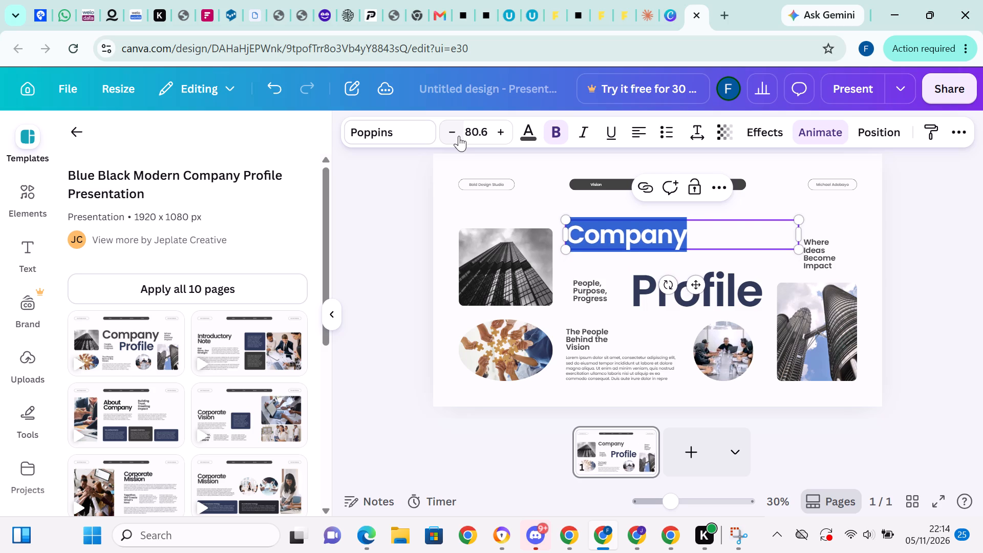
left_click(866, 229)
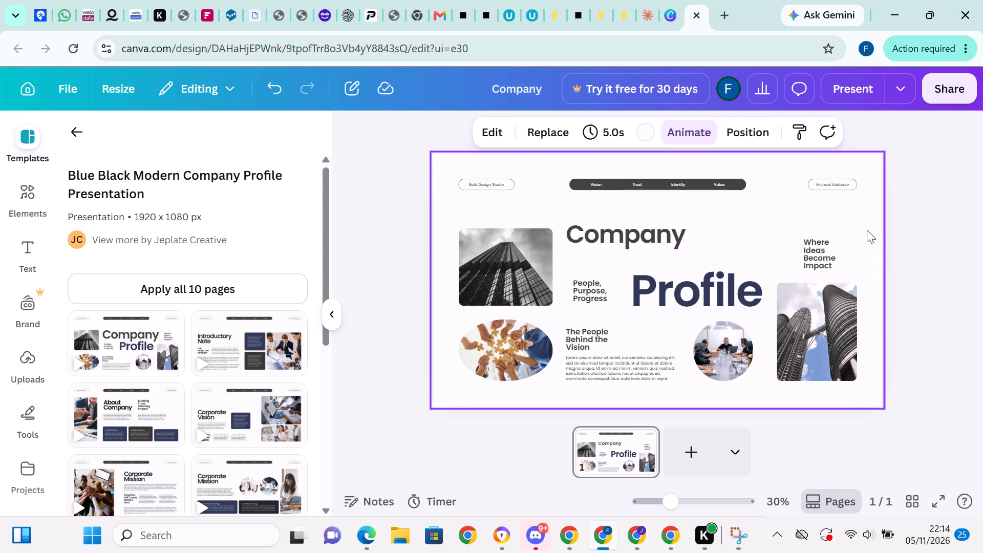
Move the "Company" heading up to the page's top edge, just above the dark navigation bar.
left_click_drag(673, 223, 689, 222)
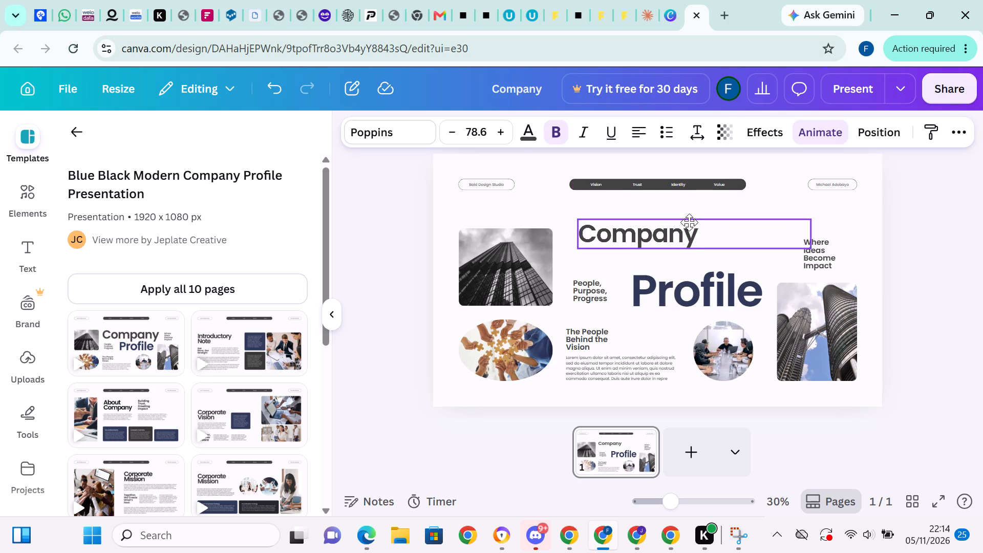
left_click_drag(689, 222, 682, 179)
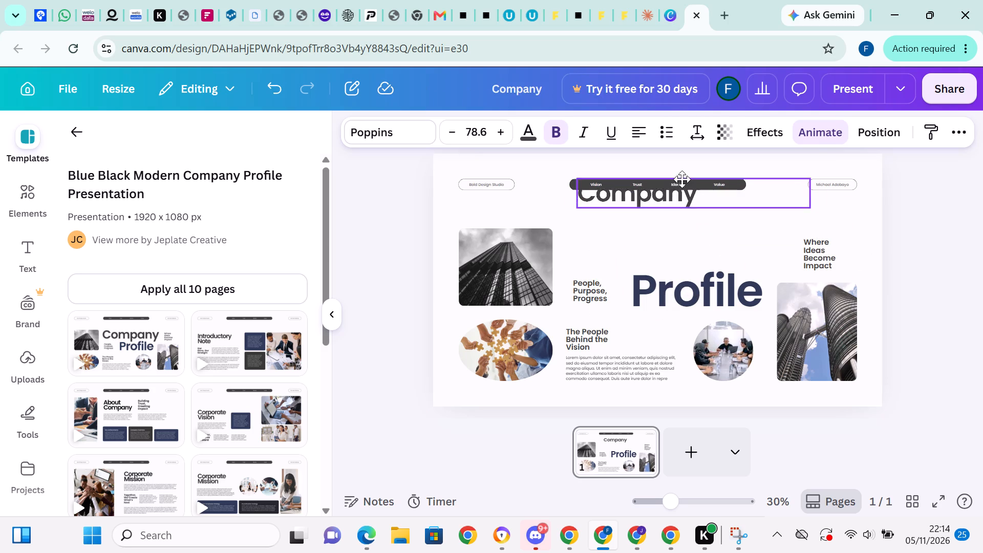
left_click_drag(682, 179, 678, 159)
left_click(604, 215)
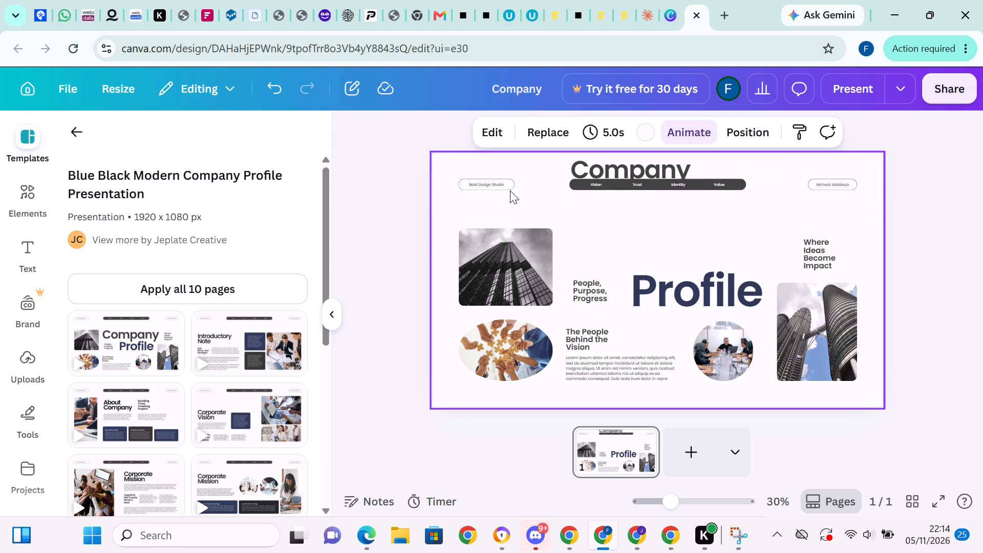
Delete the "Bold Design Studio" text from the rounded outline at the page's upper left.
left_click(508, 185)
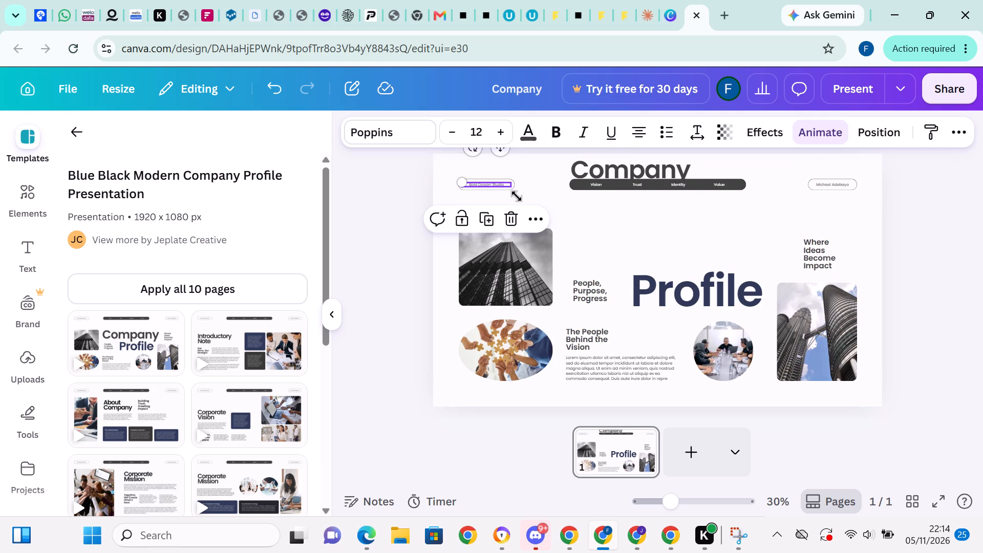
left_click(515, 222)
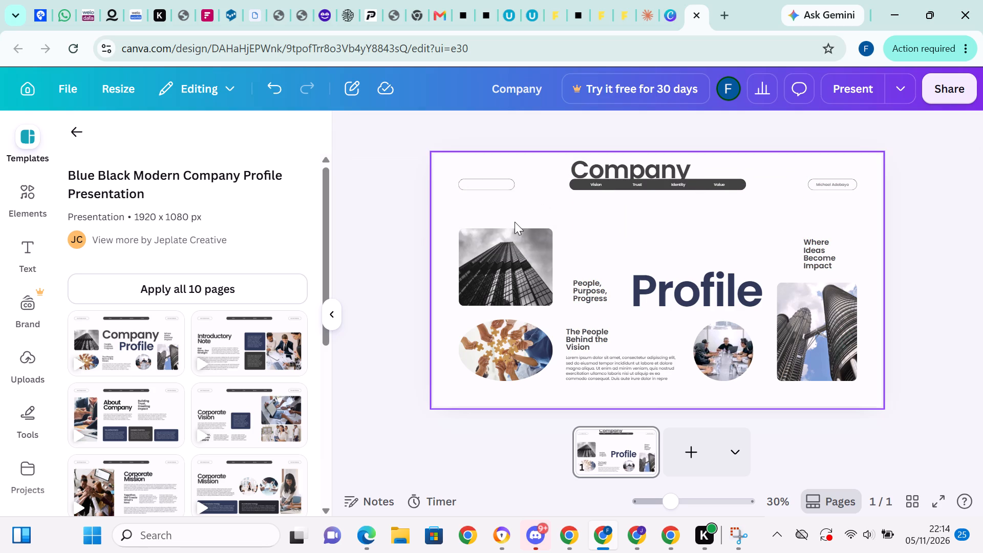
Add a dark blue square to the page containing the text "ROYAL MABATI MILLS".
left_click(497, 185)
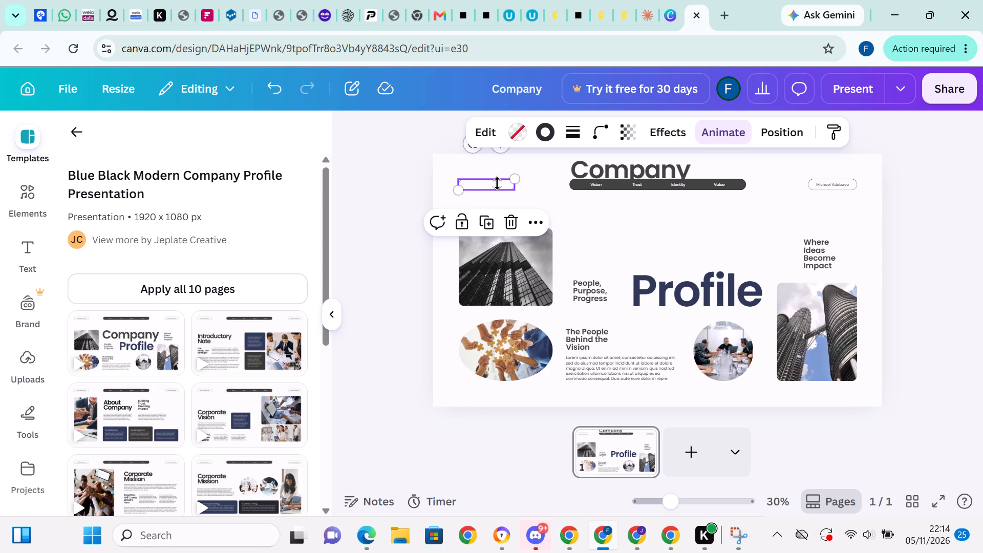
key("r")
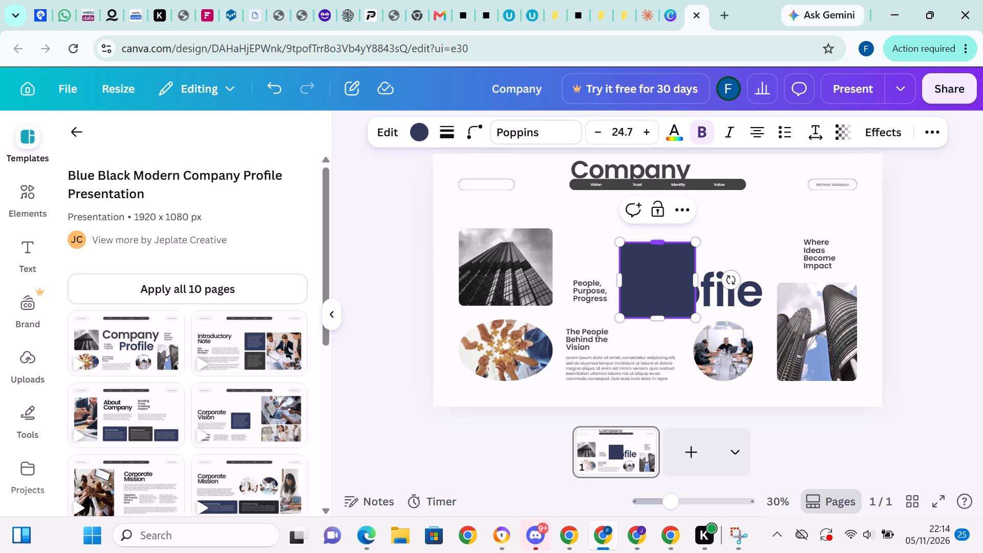
type("RO")
type("YAL")
key("space")
type("MABATI")
key("space")
type("MILLS")
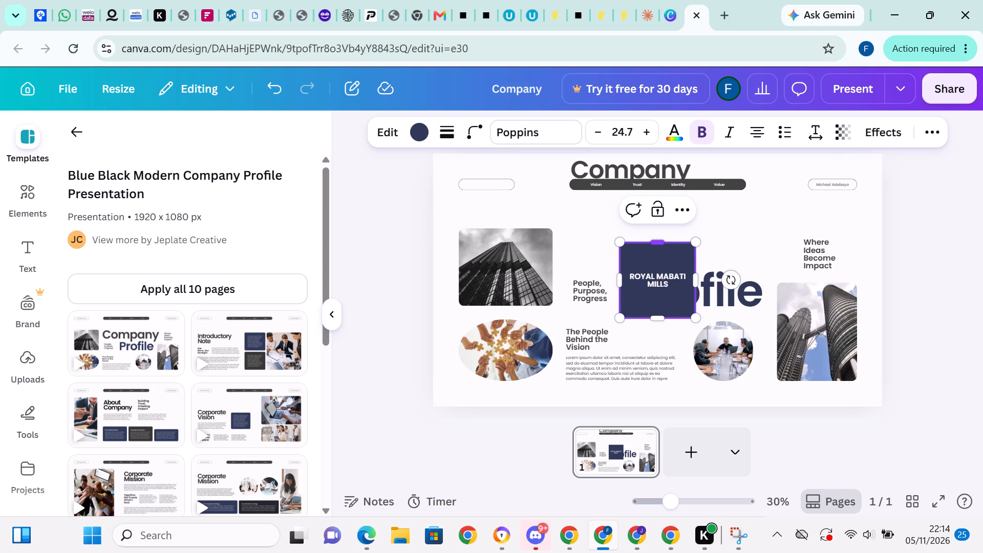
scroll(498, 183, "up", 1)
Shrink the "ROYAL MABATI MILLS" square slightly and place it near the page's top-left corner, above the skyscraper photo.
left_click_drag(633, 256, 535, 184)
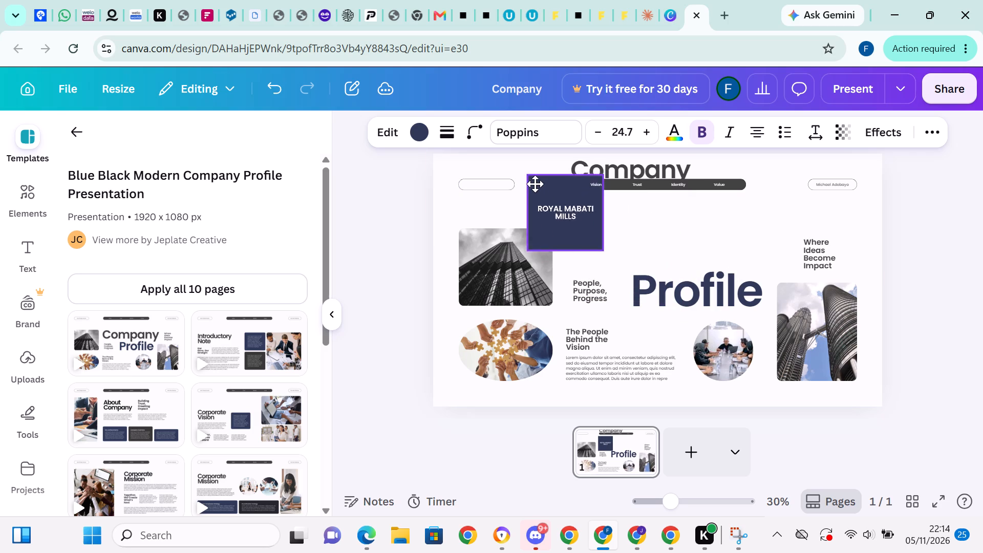
left_click_drag(535, 184, 468, 166)
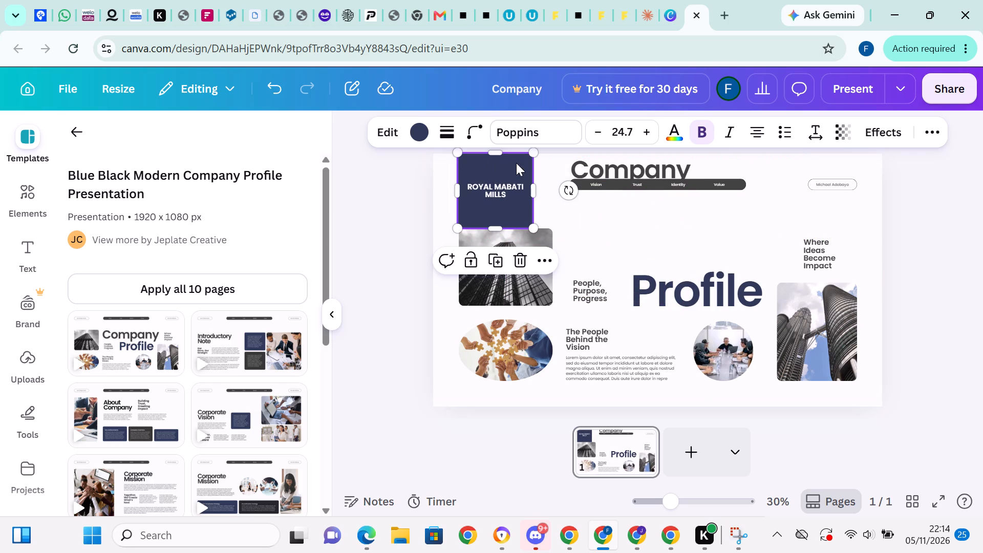
left_click_drag(529, 153, 516, 173)
left_click_drag(490, 190, 494, 182)
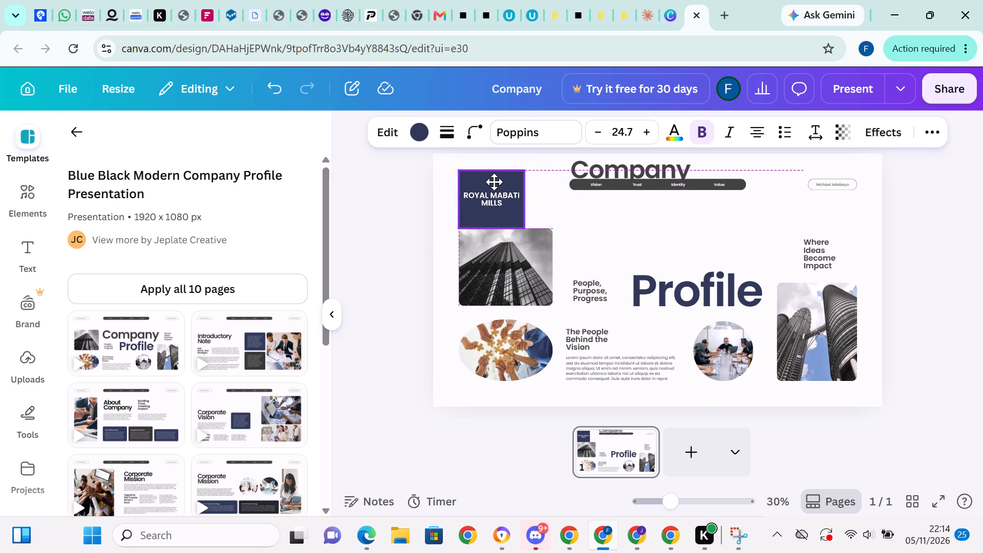
left_click_drag(494, 182, 473, 179)
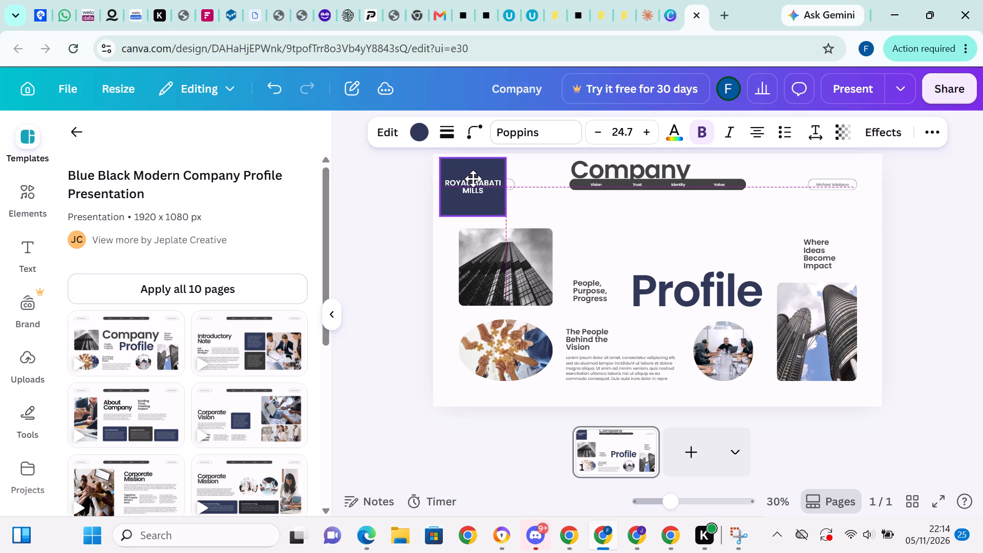
left_click_drag(473, 179, 469, 175)
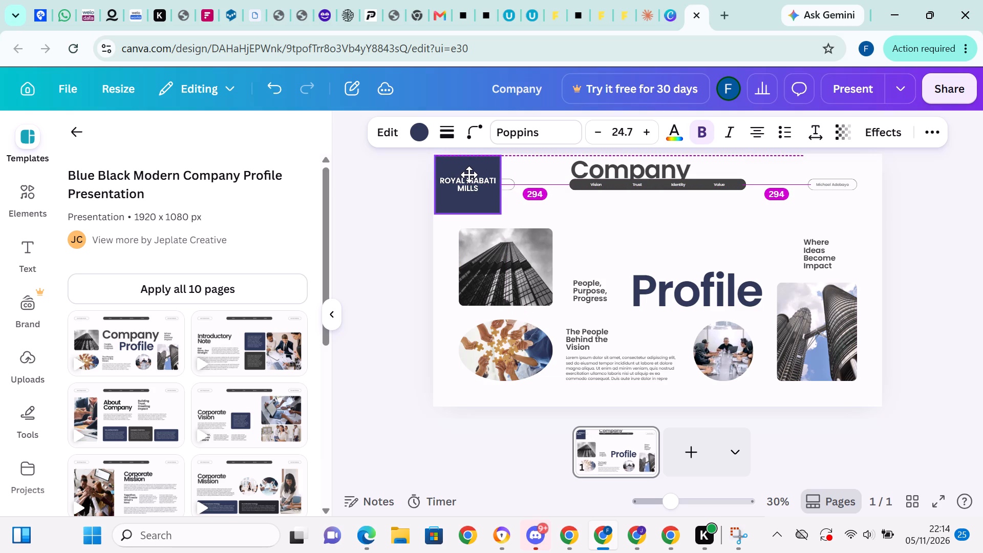
left_click_drag(469, 175, 472, 175)
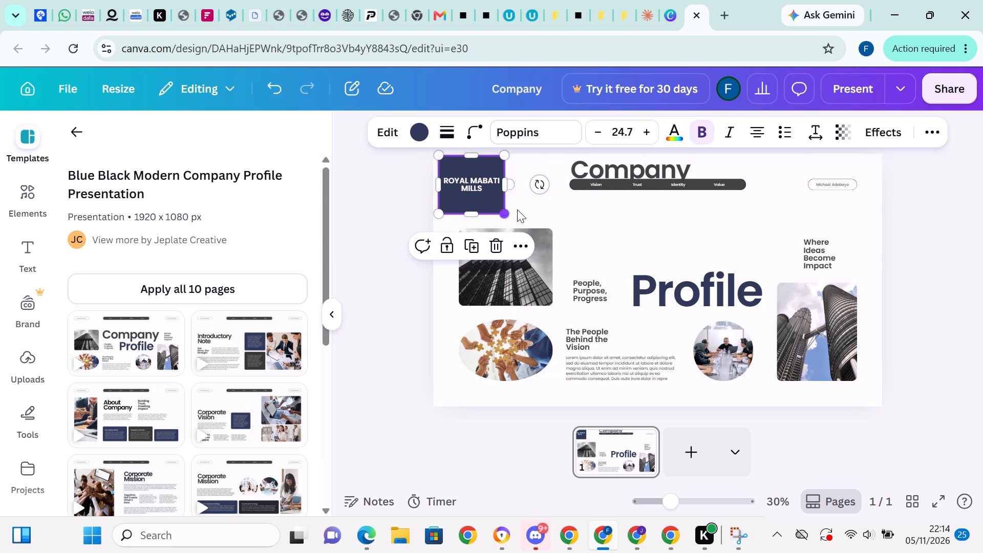
Resize the "ROYAL MABATI MILLS" shape to about 265 wide, with its bottom edge just above the skyscraper photo.
left_click_drag(508, 213, 511, 216)
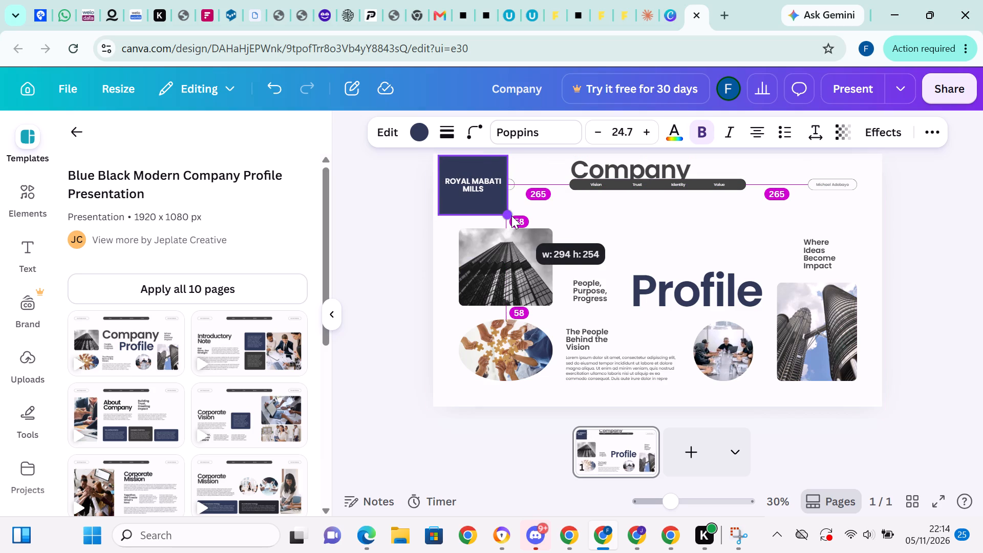
left_click_drag(511, 216, 507, 225)
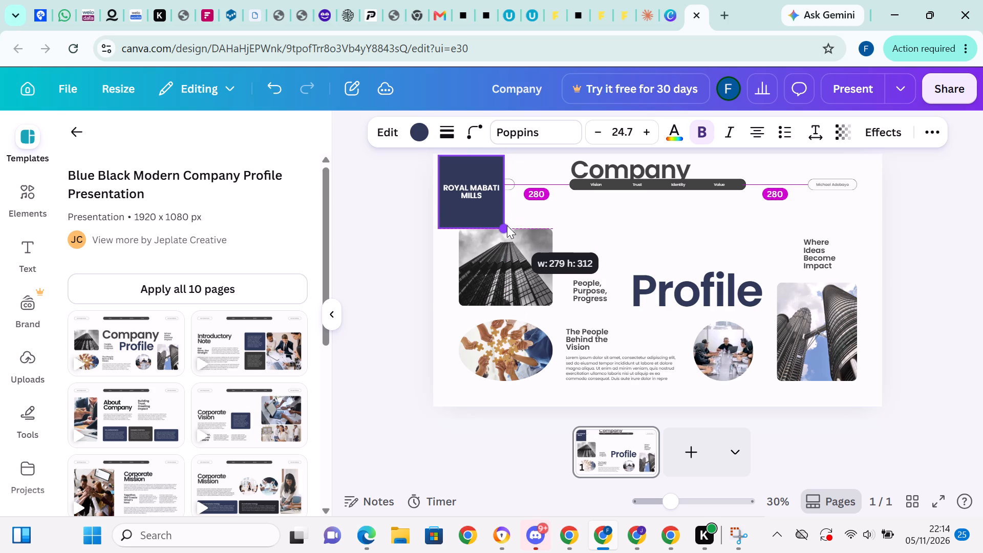
left_click_drag(507, 225, 505, 224)
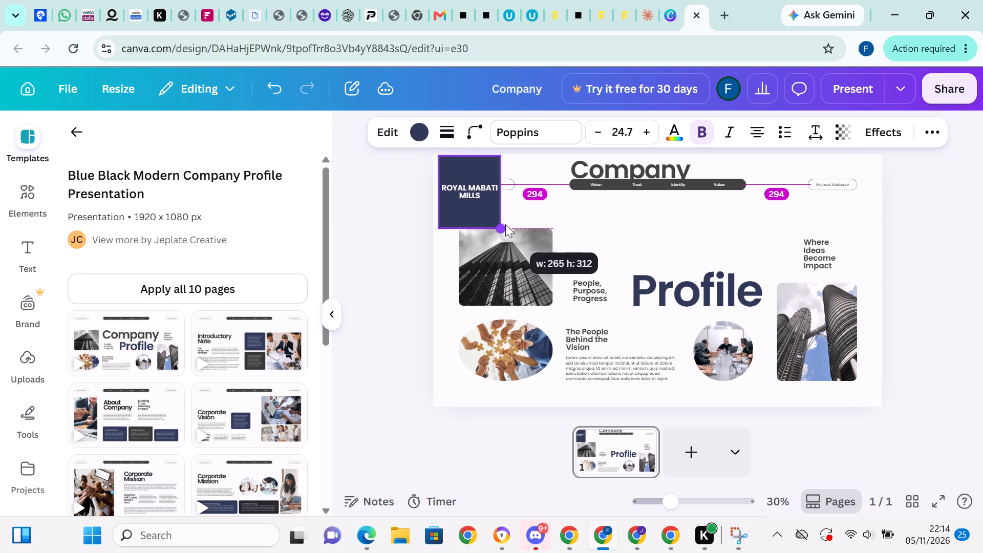
left_click_drag(505, 224, 505, 222)
left_click(543, 212)
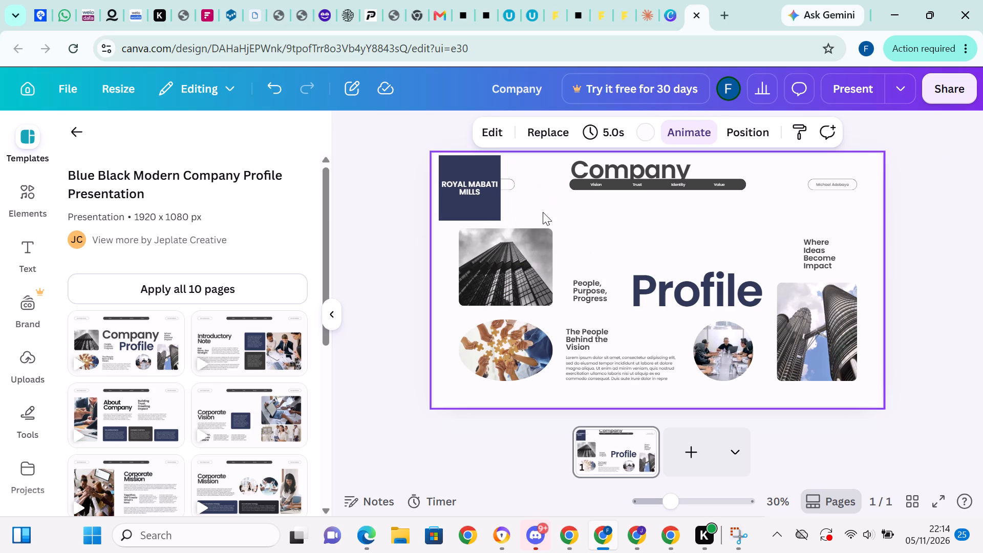
Move the empty rounded outline to the page's top edge, between the "ROYAL MABATI MILLS" shape and the "Company" heading.
left_click_drag(506, 181, 521, 183)
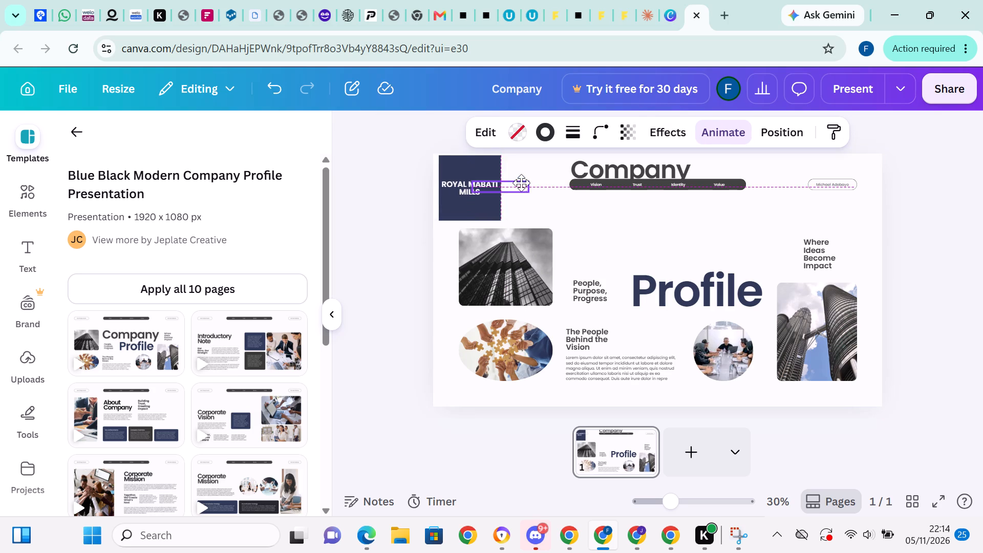
left_click_drag(521, 183, 567, 155)
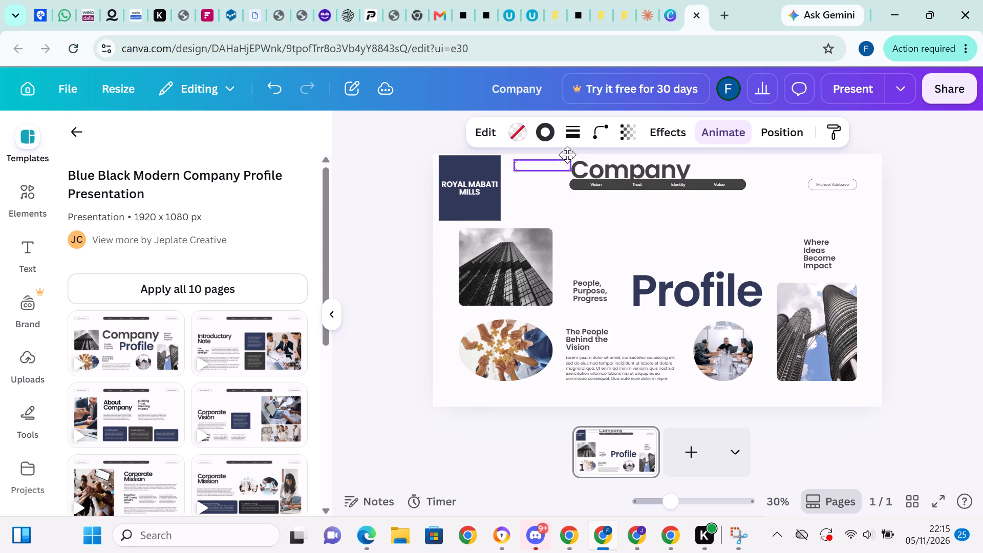
left_click_drag(567, 155, 550, 157)
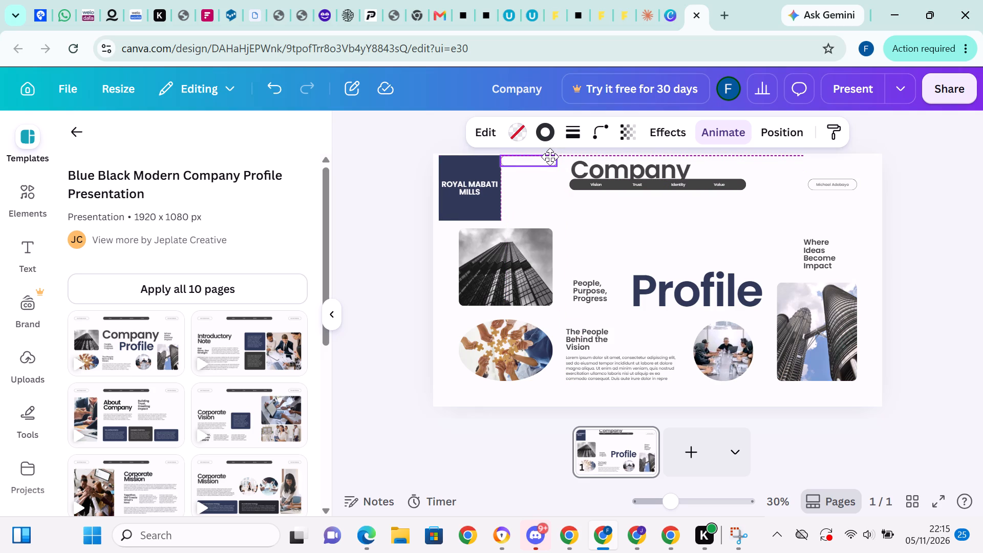
left_click_drag(550, 157, 548, 157)
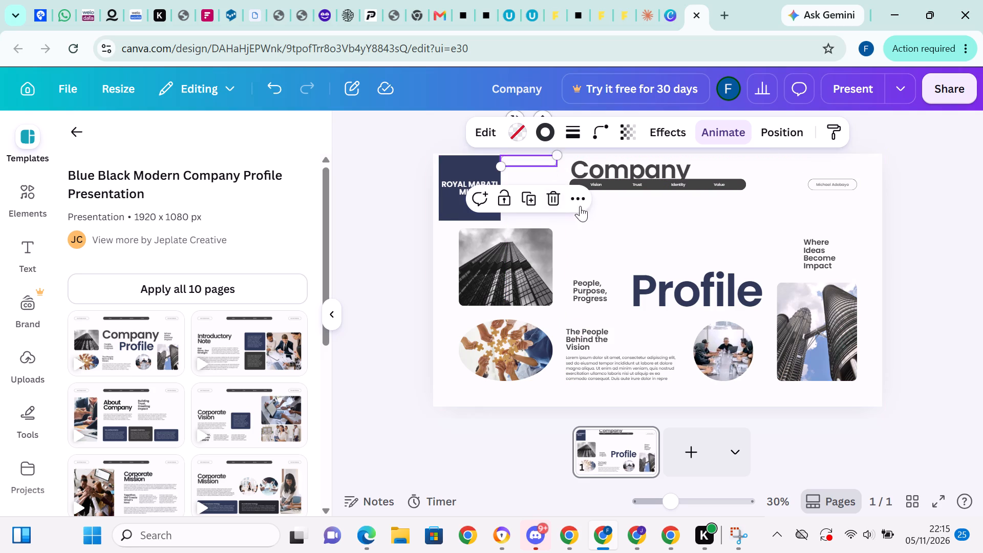
left_click(627, 206)
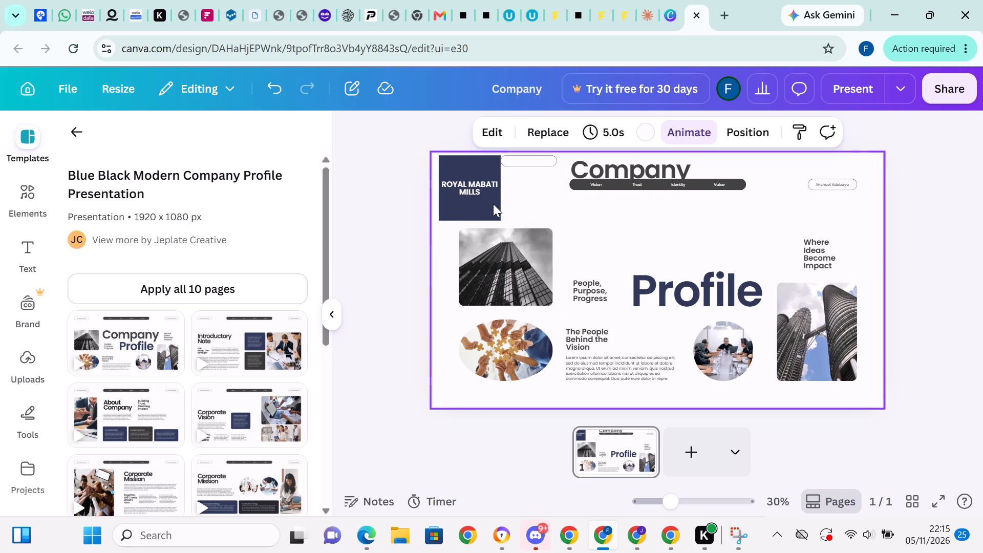
Move the "ROYAL MABATI MILLS" shape flush into the page's top-left corner.
left_click_drag(480, 192, 472, 195)
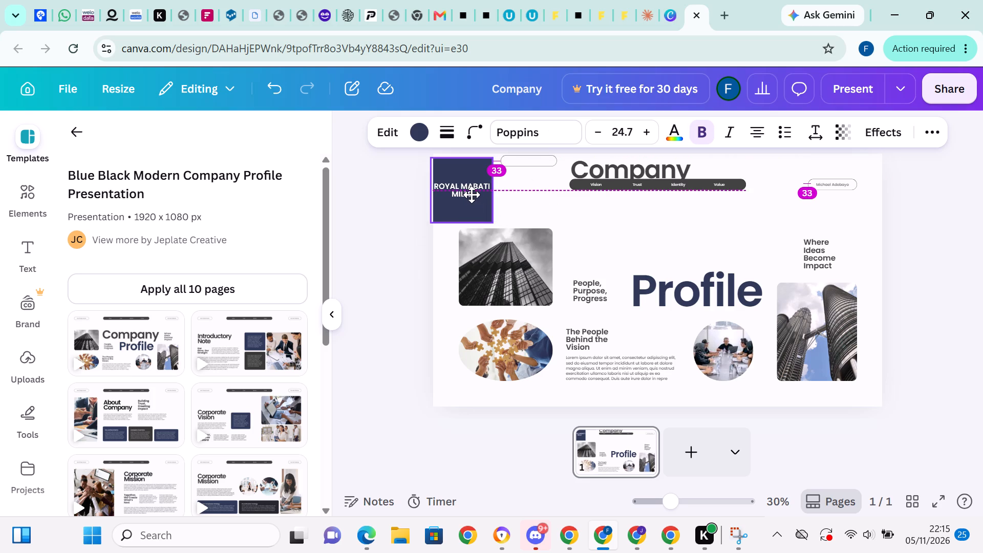
left_click_drag(472, 195, 473, 191)
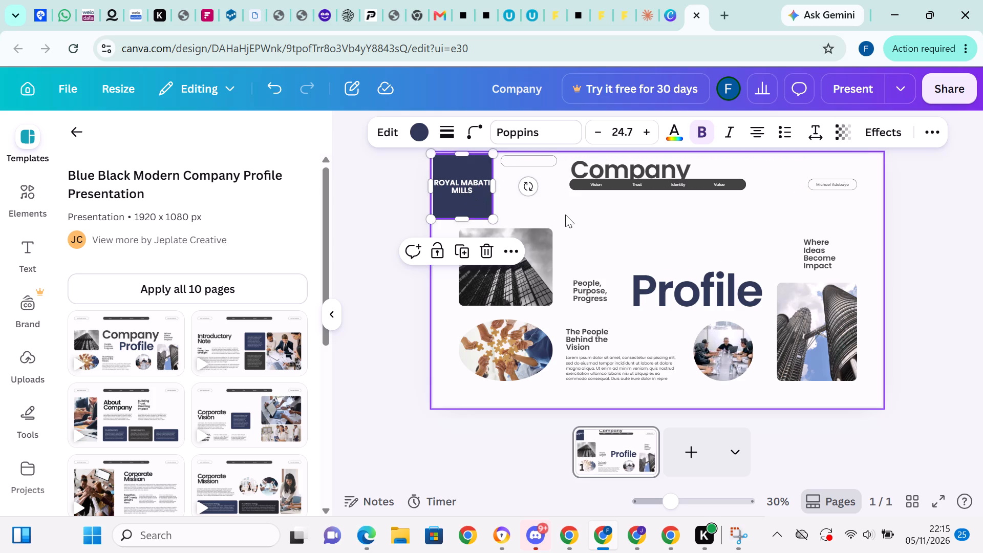
left_click(565, 215)
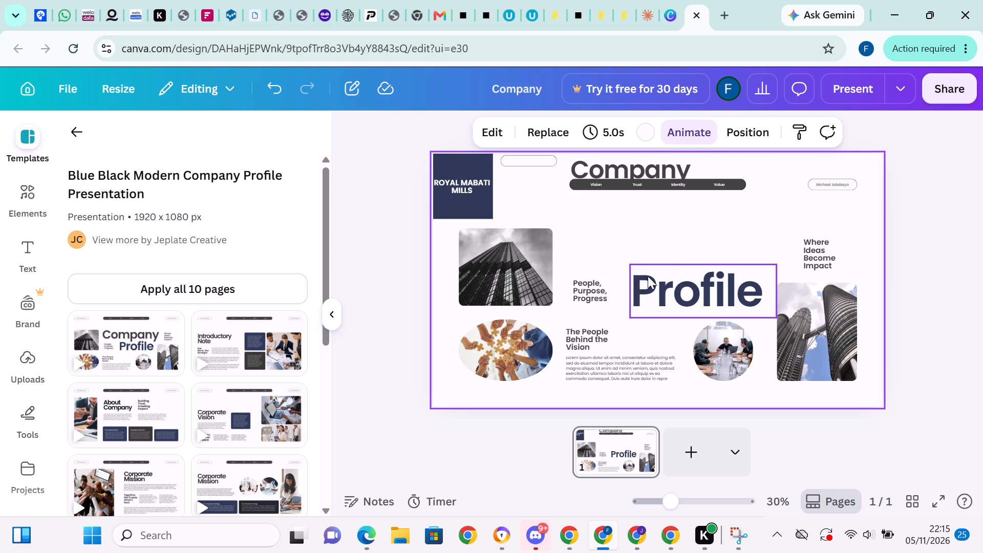
Delete the large "Profile" heading from the middle of the cover page.
left_click(508, 276)
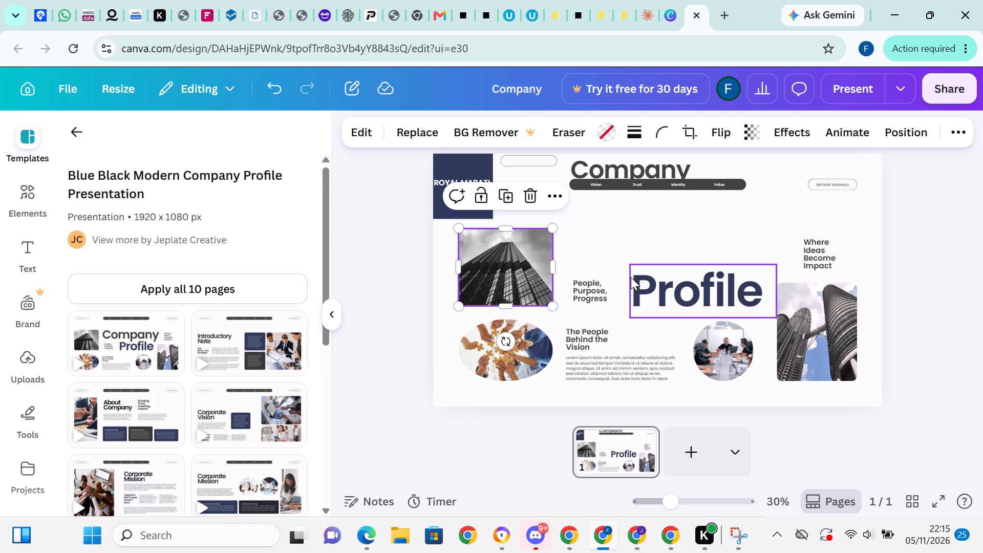
left_click(675, 285)
left_click_drag(679, 285, 683, 280)
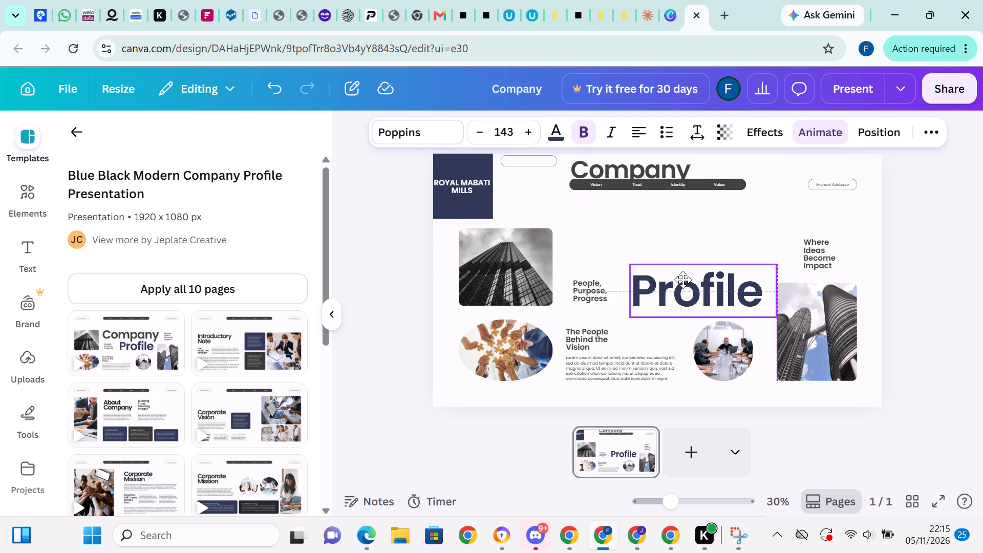
left_click_drag(683, 280, 686, 277)
left_click(738, 226)
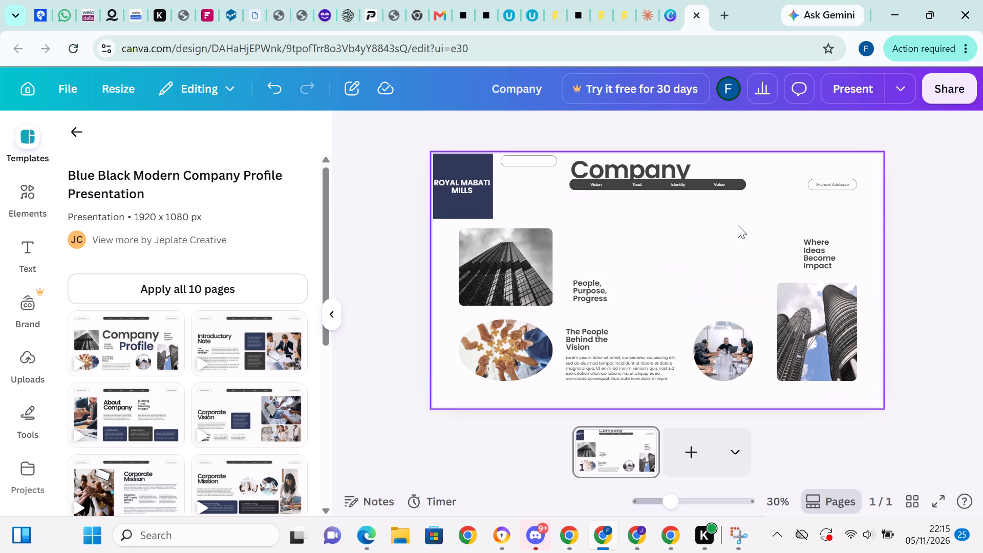
Delete the placeholder person's name from the rounded outline near the page's top-right corner, leaving the outline in place.
left_click(836, 186)
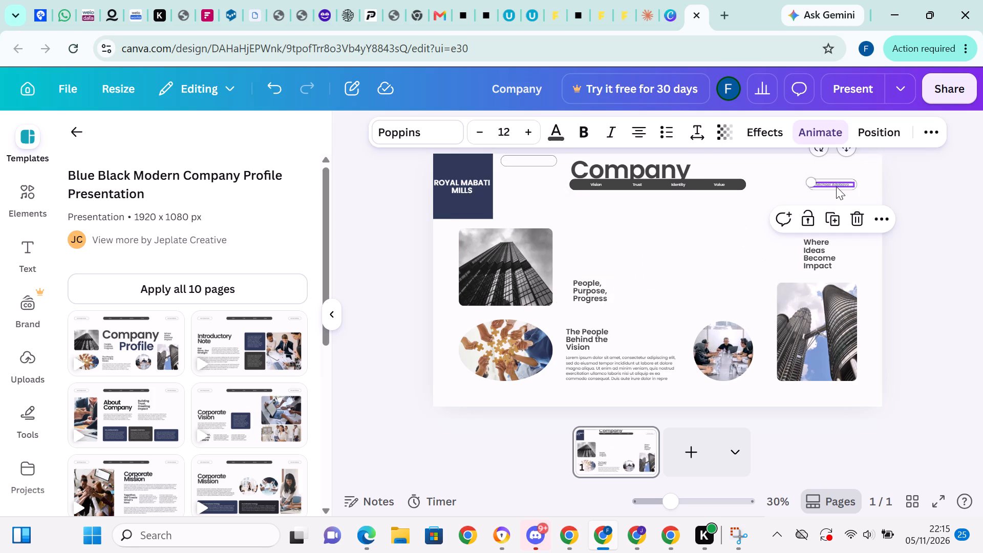
left_click(859, 218)
left_click(832, 179)
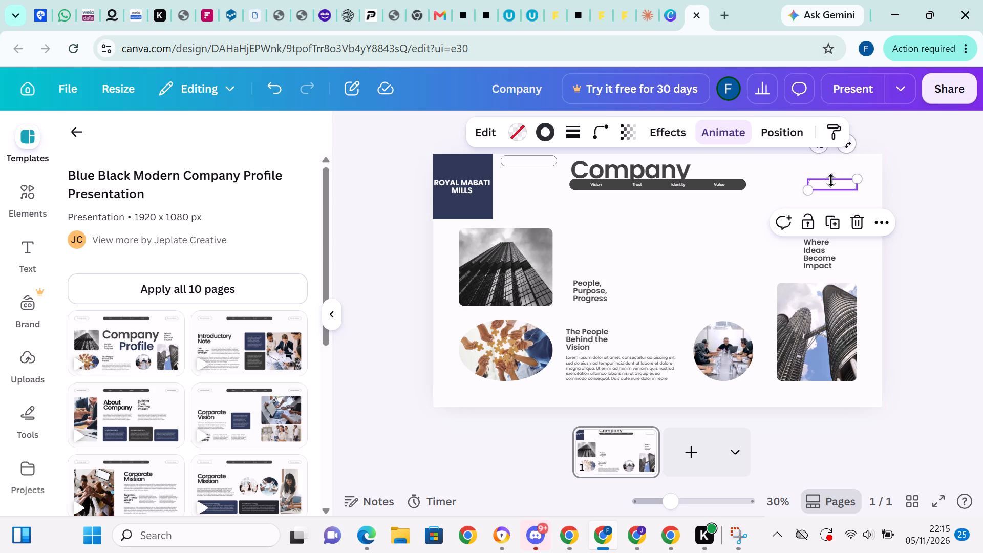
Add a yellow sticky note to the middle of the page reading "We are located at Mlolongo sabaki along mombasa road".
key("s")
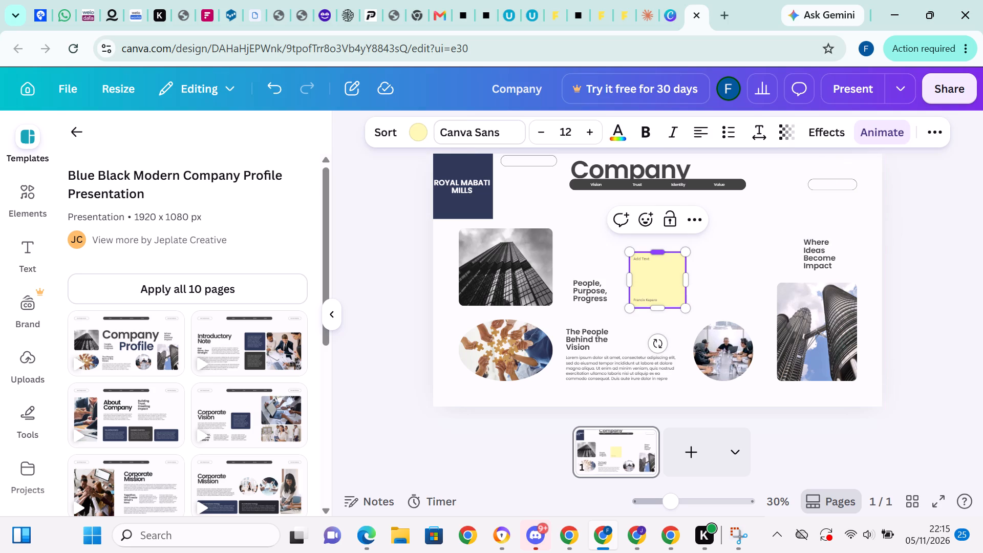
key("w")
key("e")
key("space")
type("ar")
type("e lo")
type("cated")
key("space")
type("at")
key("space")
key("m")
type("sabaki")
key("space")
type("along")
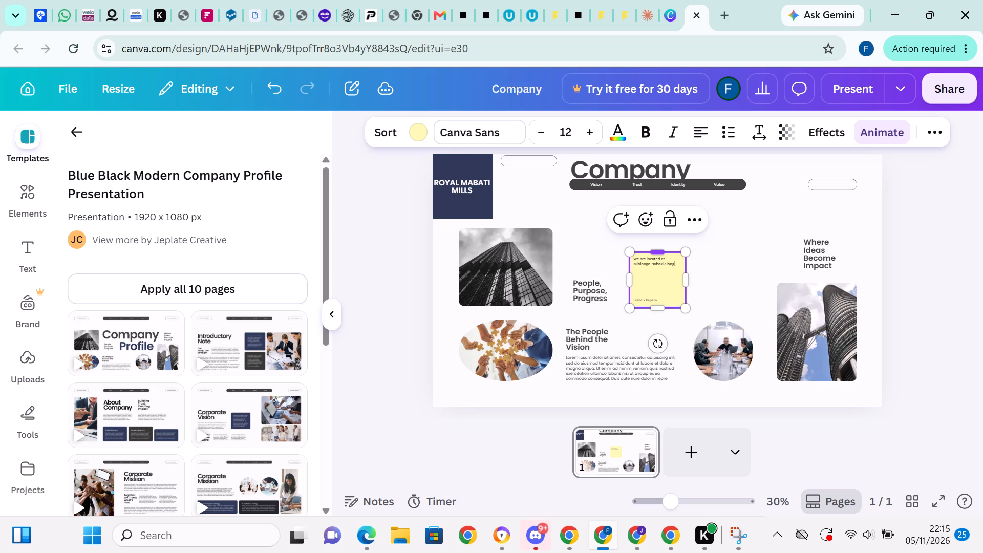
key("space")
type("mombasa road")
key("space")
Add a full stop at the end of the sticky note's location sentence.
left_click(659, 283)
left_click_drag(660, 267, 627, 254)
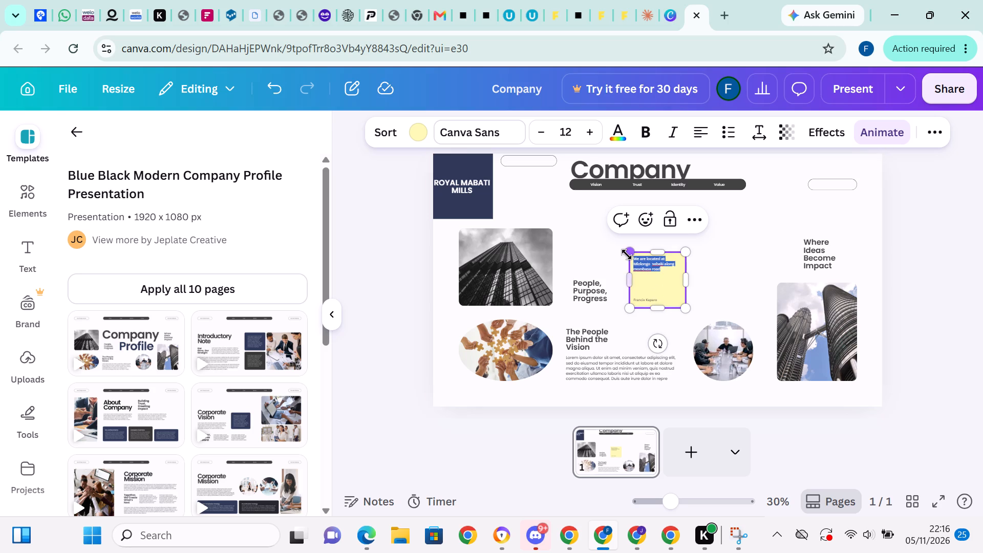
left_click_drag(627, 254, 650, 269)
left_click(652, 270)
left_click(663, 269)
key("period")
Make the whole location sentence on the sticky note bold.
left_click_drag(664, 266, 648, 265)
left_click_drag(648, 265, 650, 265)
left_click(661, 267)
left_click_drag(665, 268, 649, 269)
left_click_drag(649, 269, 645, 263)
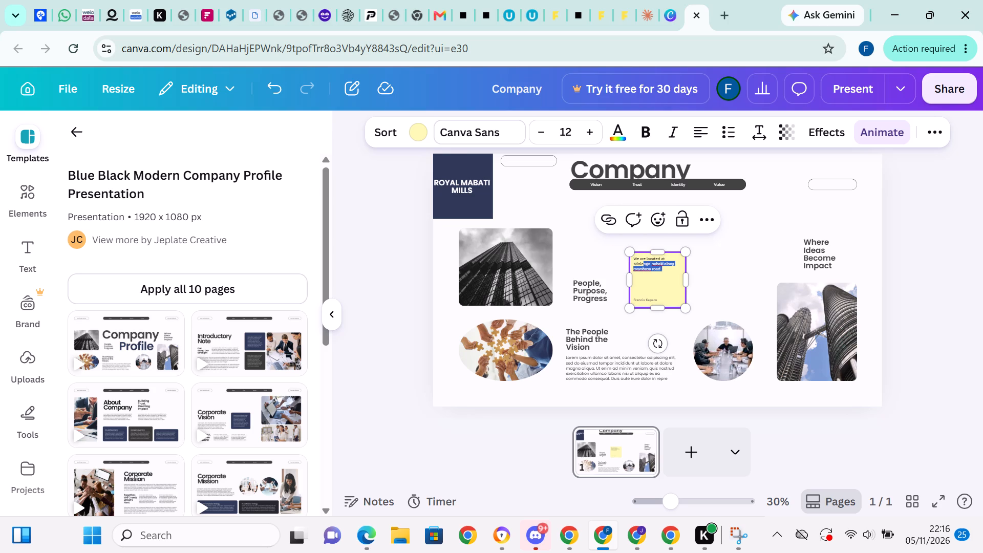
left_click(649, 265)
left_click(671, 270)
left_click_drag(667, 270, 650, 269)
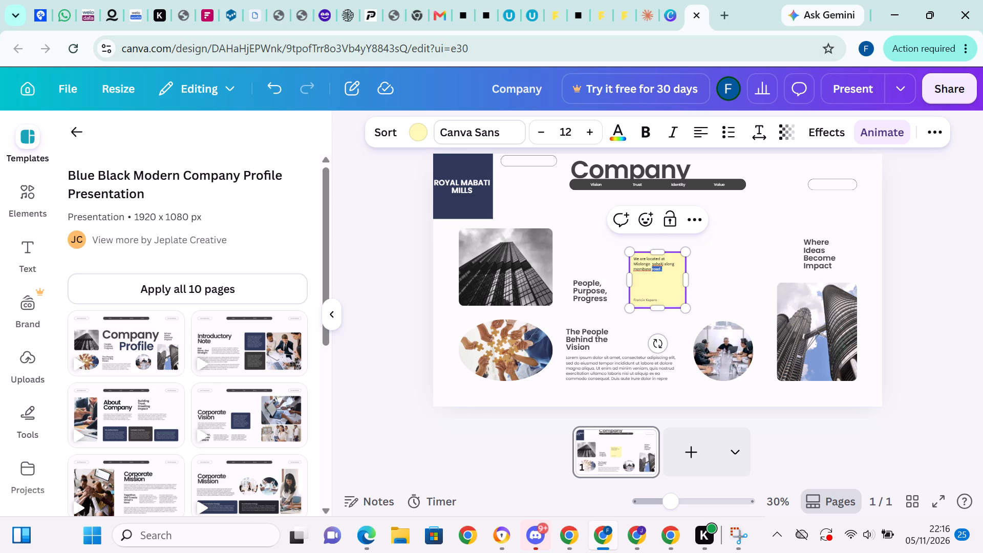
left_click_drag(650, 269, 639, 257)
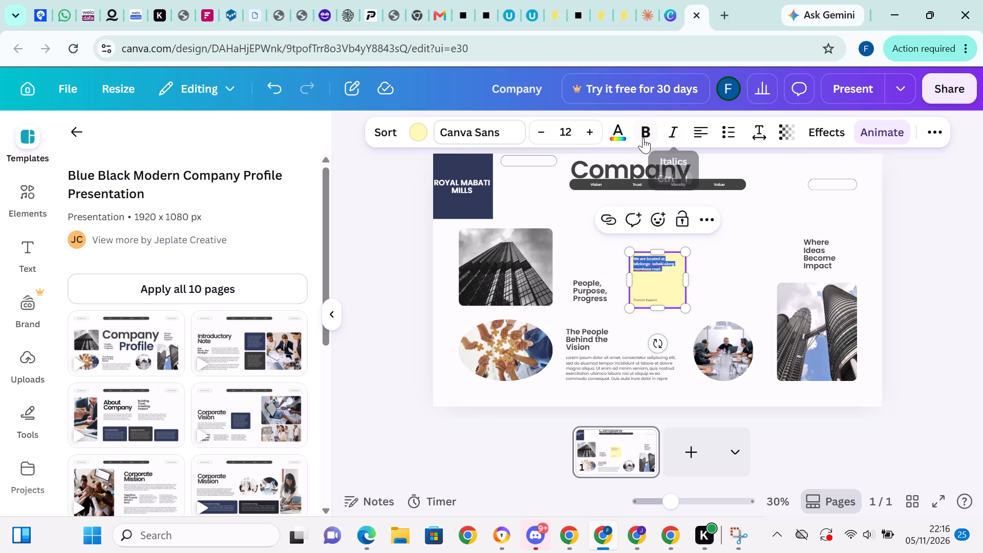
left_click(648, 134)
left_click(648, 134)
left_click(648, 134)
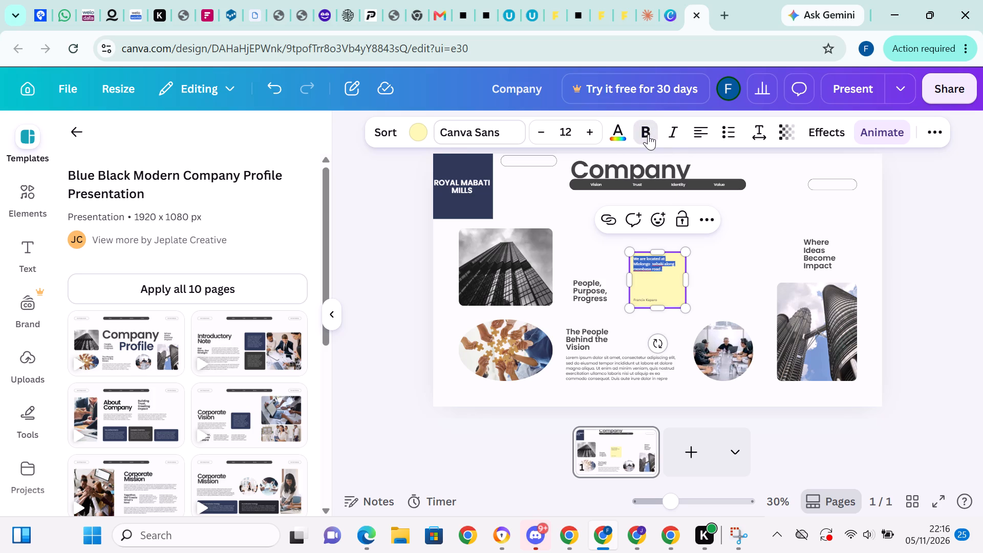
Increase the font size of the sticky note's location sentence to 25.
left_click(595, 133)
left_click(595, 133)
double_click(595, 133)
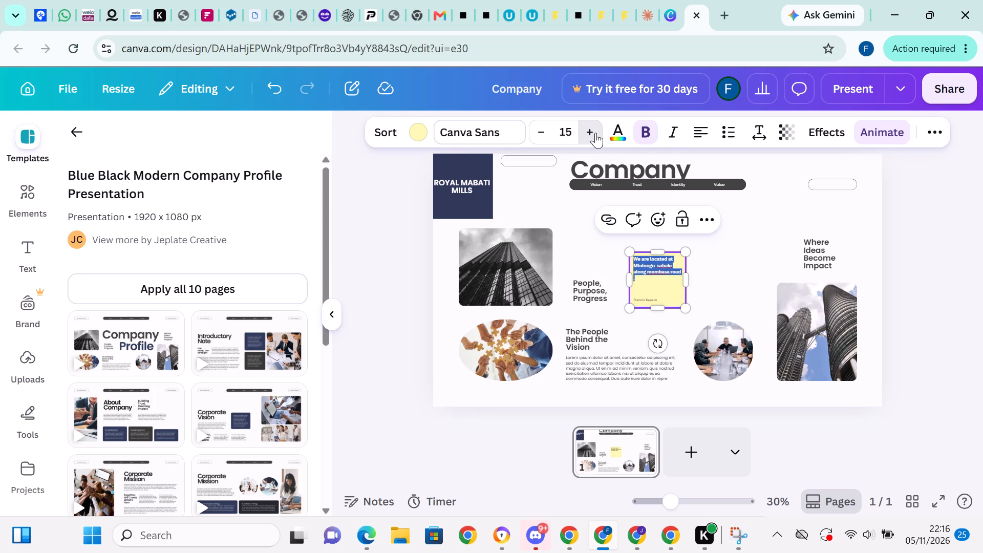
triple_click(595, 133)
double_click(595, 133)
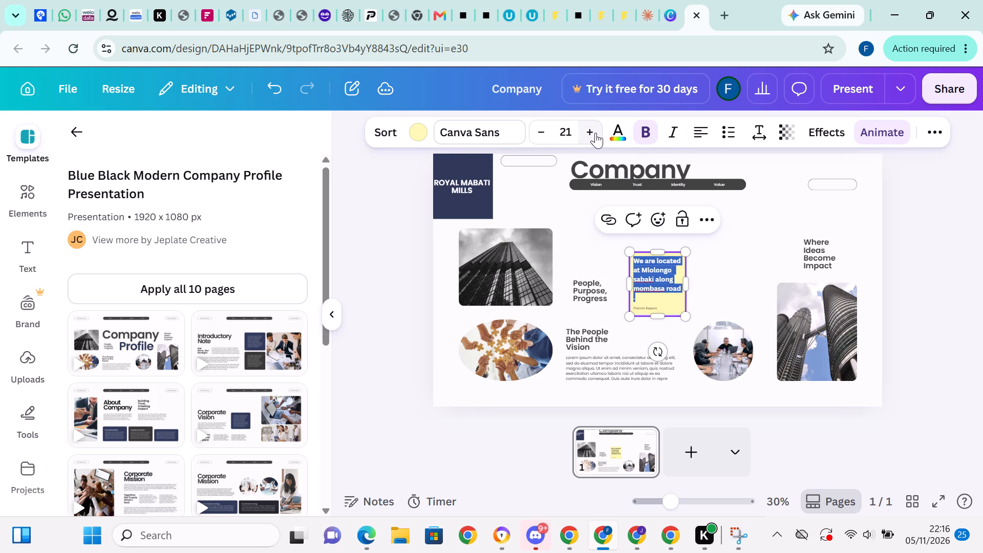
left_click(595, 133)
left_click(595, 133)
left_click(595, 133)
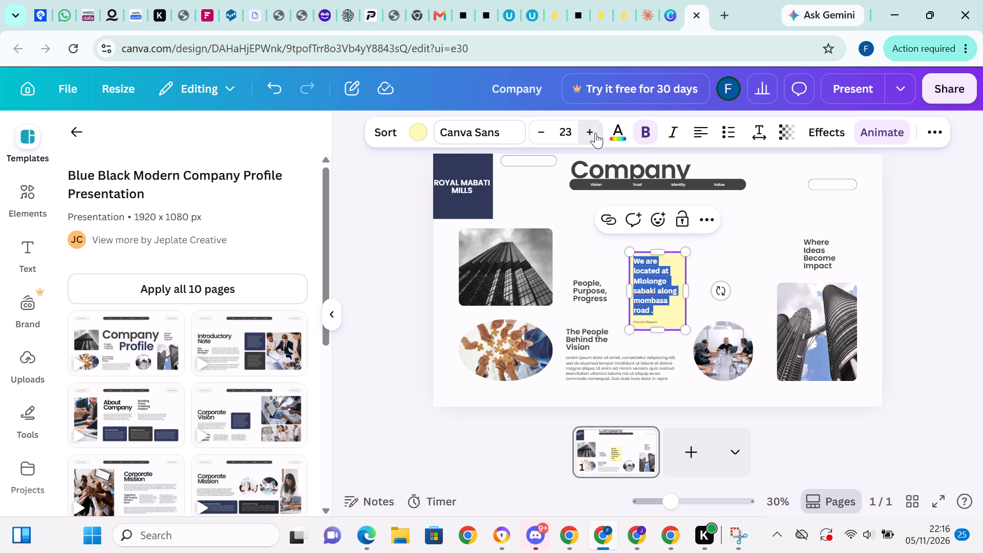
left_click(595, 133)
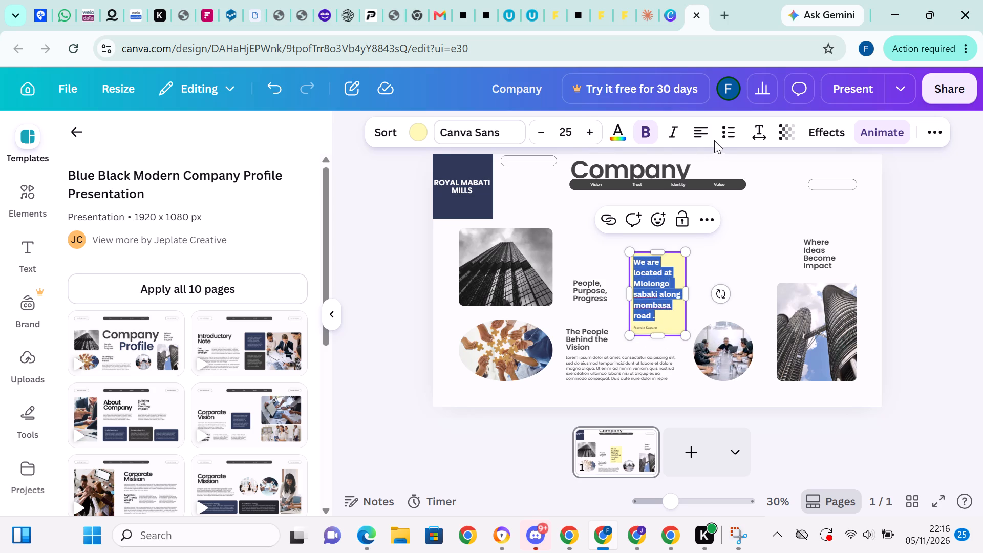
Centre-align the location sentence on the sticky note.
left_click(699, 132)
left_click(699, 132)
left_click(699, 132)
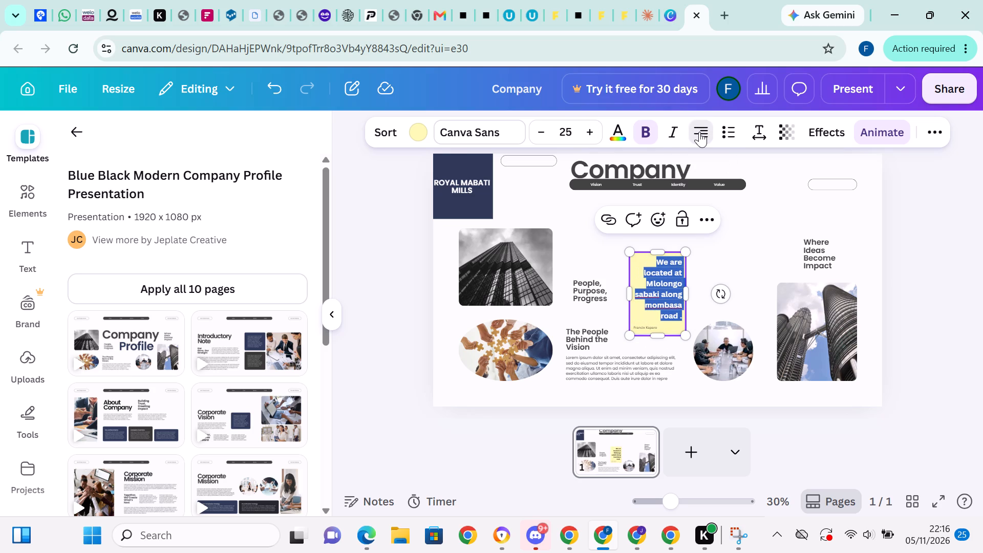
left_click(699, 132)
left_click(699, 132)
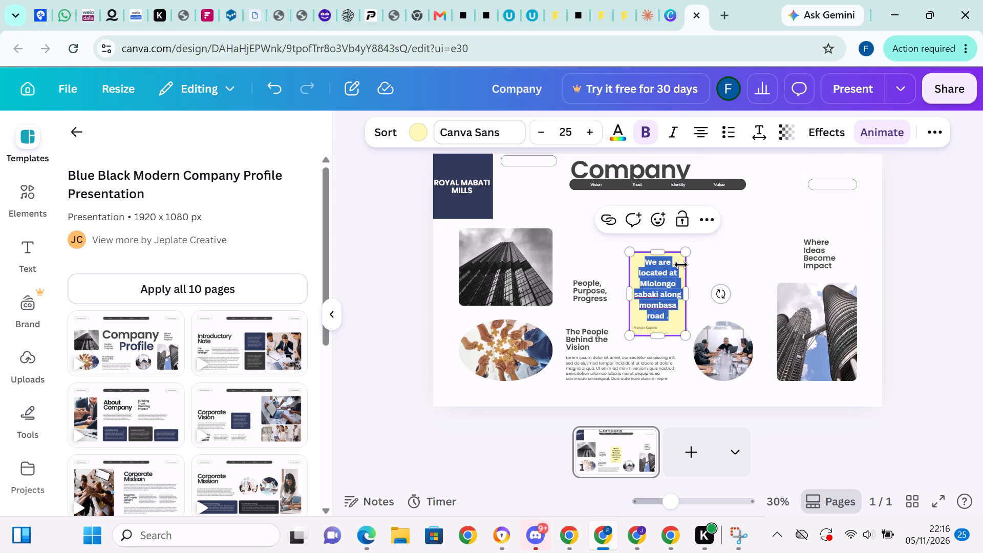
Enlarge the sticky note slightly from its upper-right corner so its text scales to size 25.5.
left_click(674, 277)
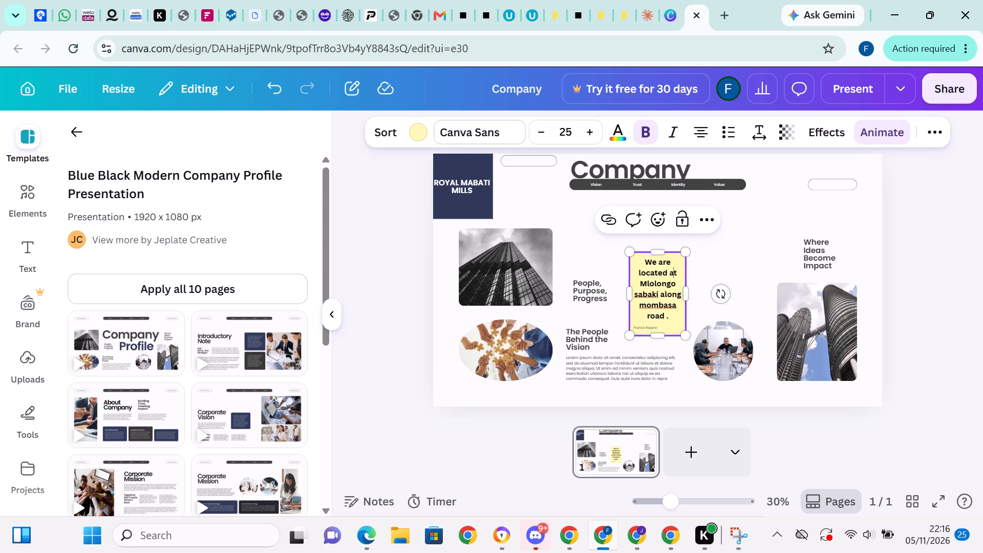
left_click_drag(688, 251, 706, 247)
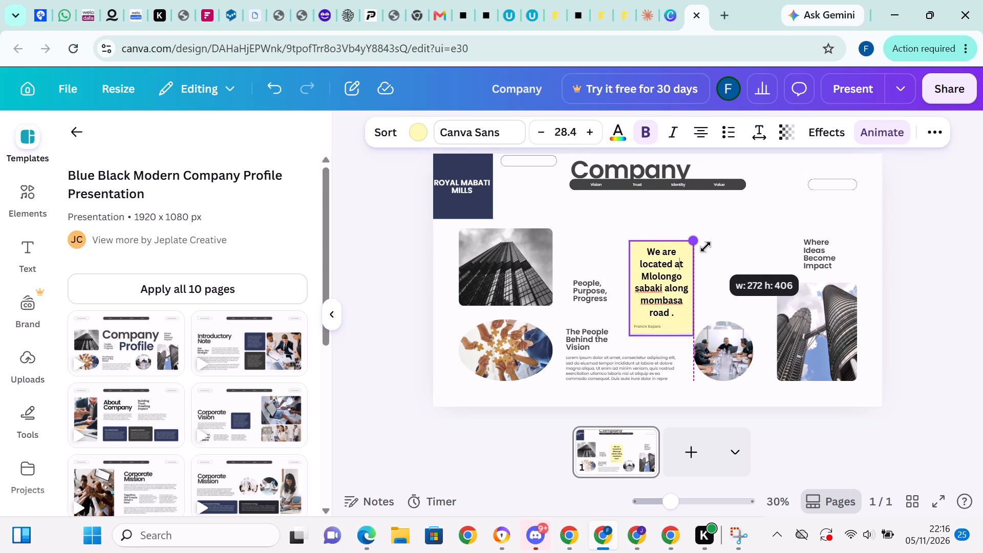
left_click_drag(706, 247, 702, 254)
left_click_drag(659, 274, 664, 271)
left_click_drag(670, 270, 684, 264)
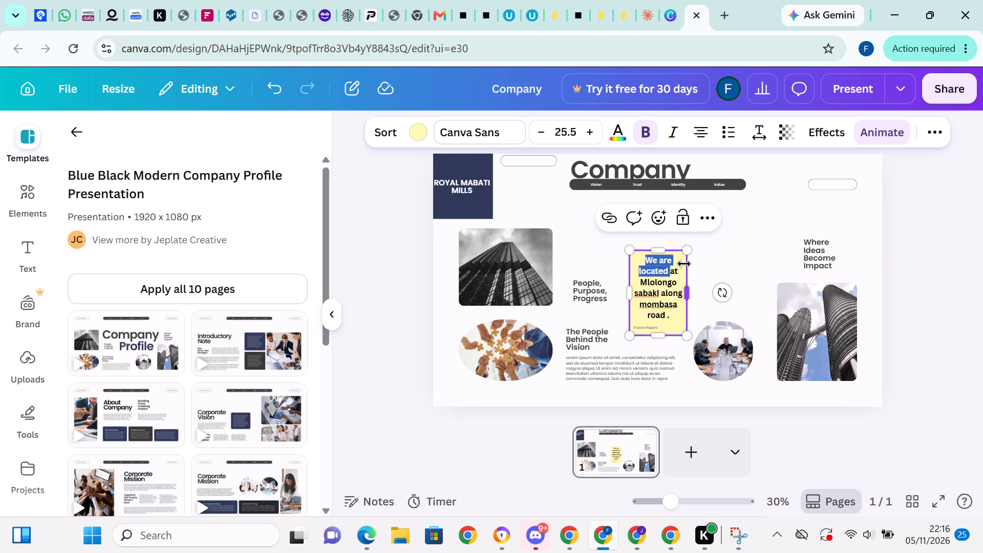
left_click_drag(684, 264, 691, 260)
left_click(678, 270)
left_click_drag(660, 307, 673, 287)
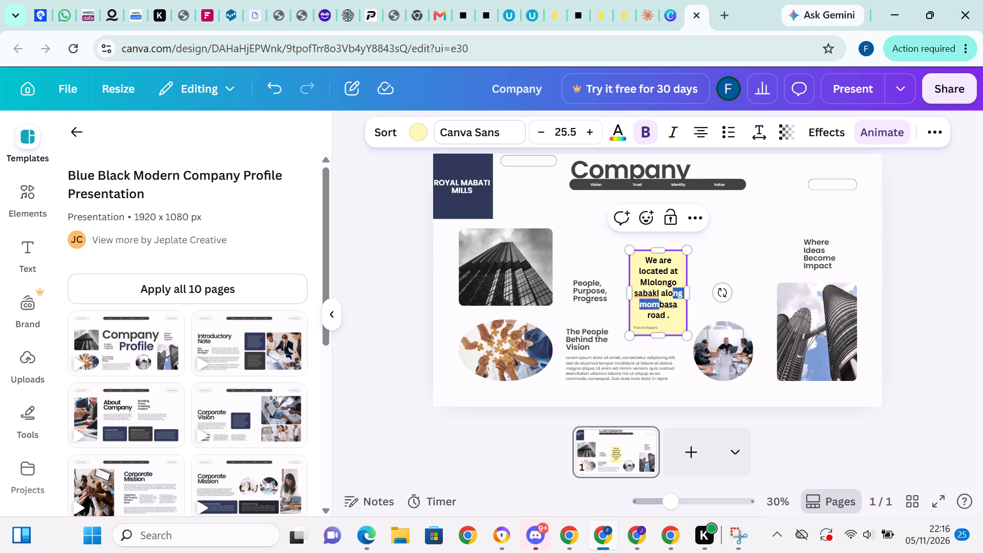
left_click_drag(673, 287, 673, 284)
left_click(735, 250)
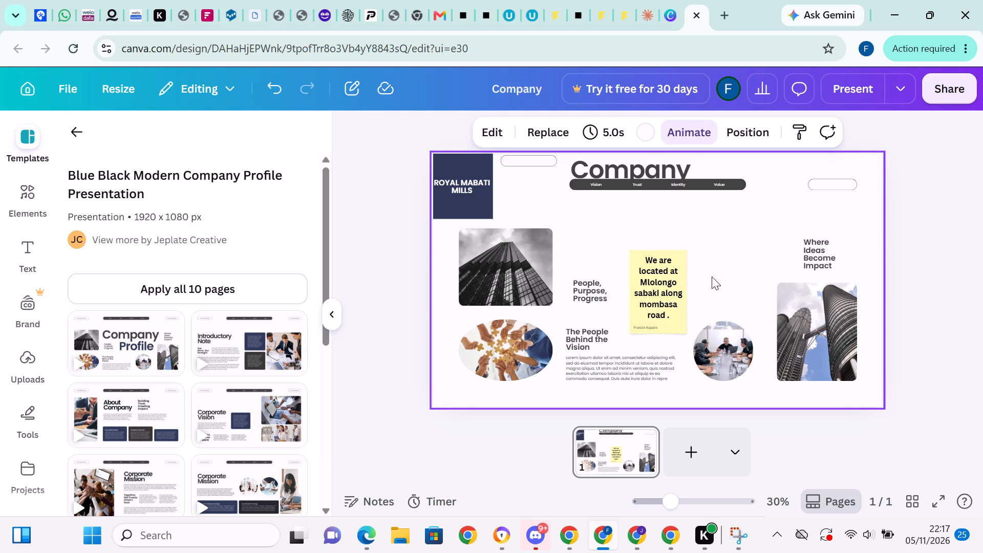
Move the location sticky note into the upper-right corner of the cover page.
left_click(690, 279)
left_click_drag(677, 273, 790, 199)
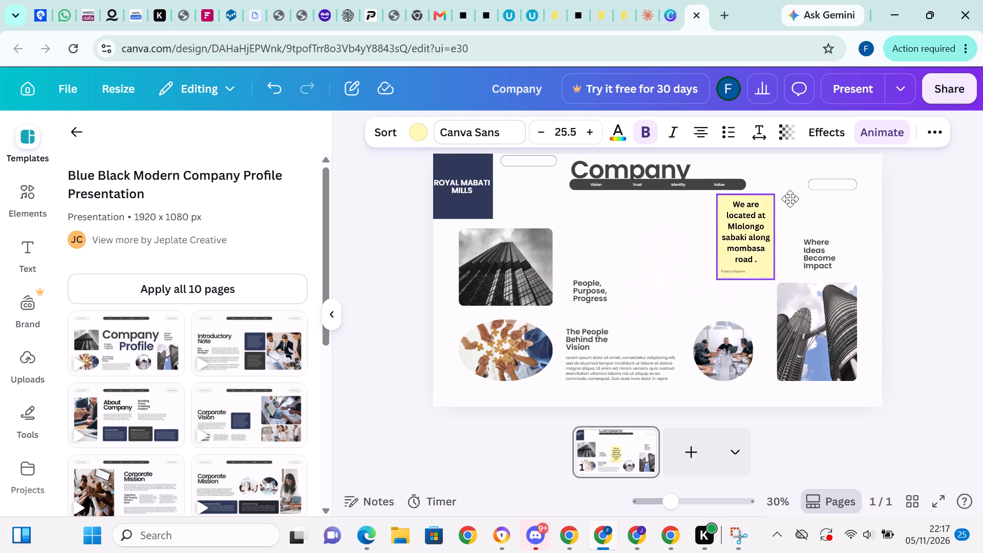
left_click_drag(790, 199, 854, 176)
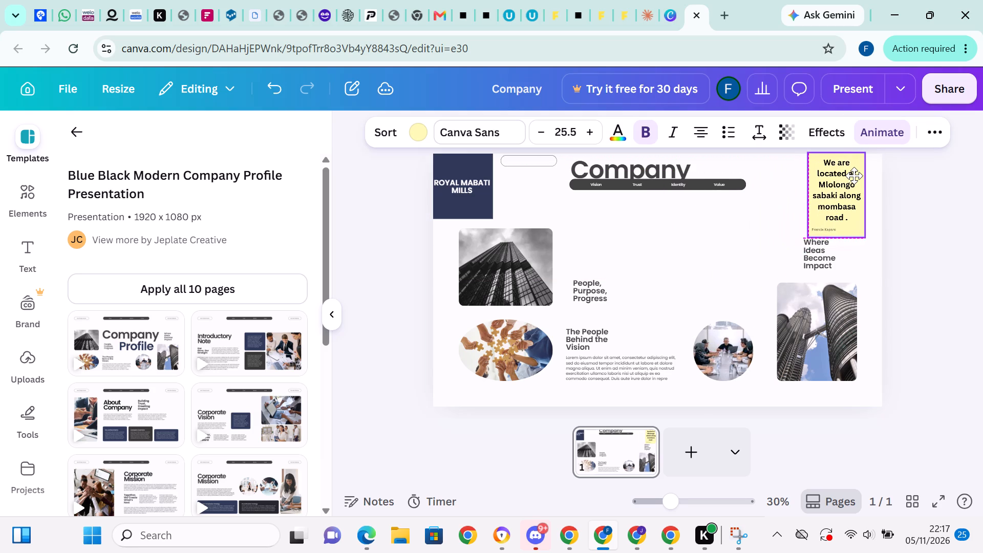
left_click_drag(854, 176, 863, 162)
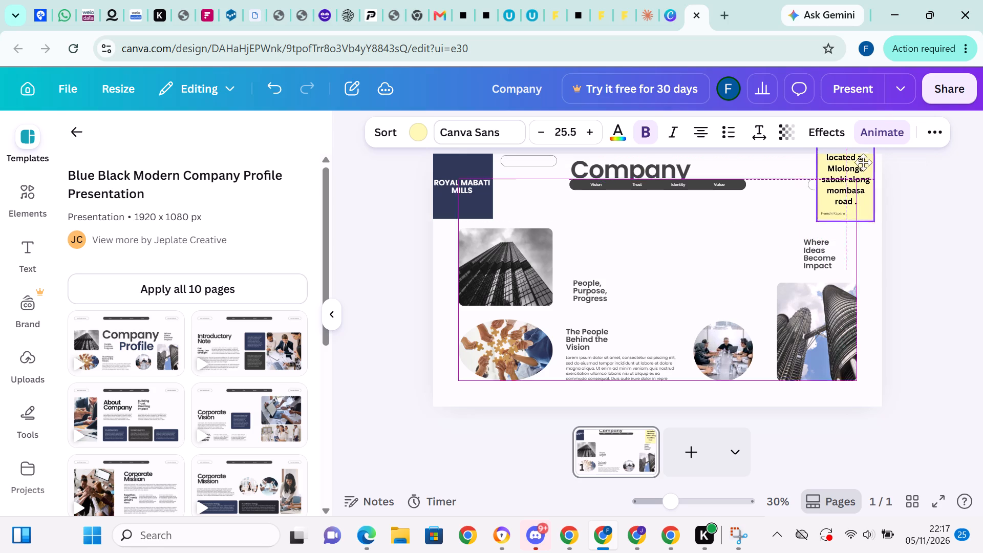
left_click_drag(863, 162, 867, 177)
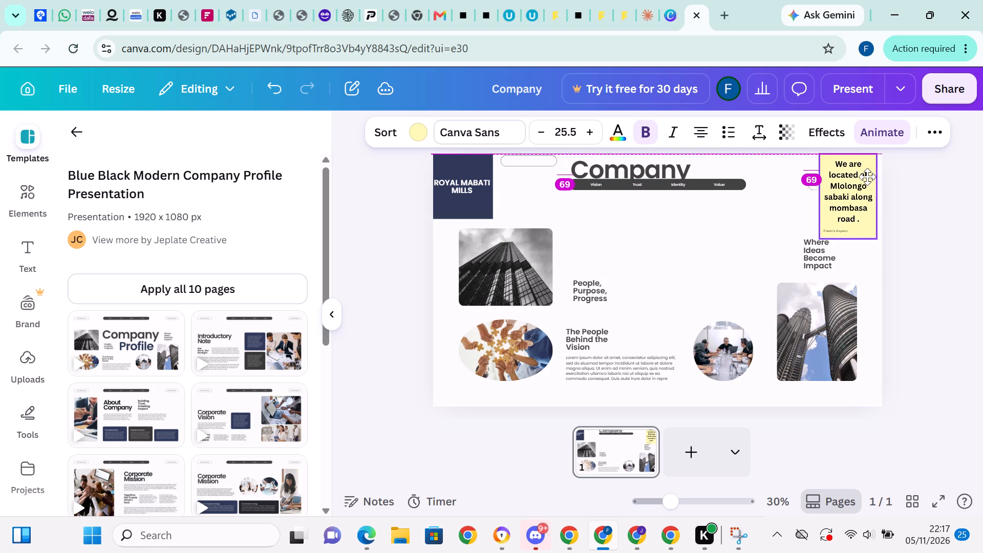
left_click_drag(867, 177, 871, 179)
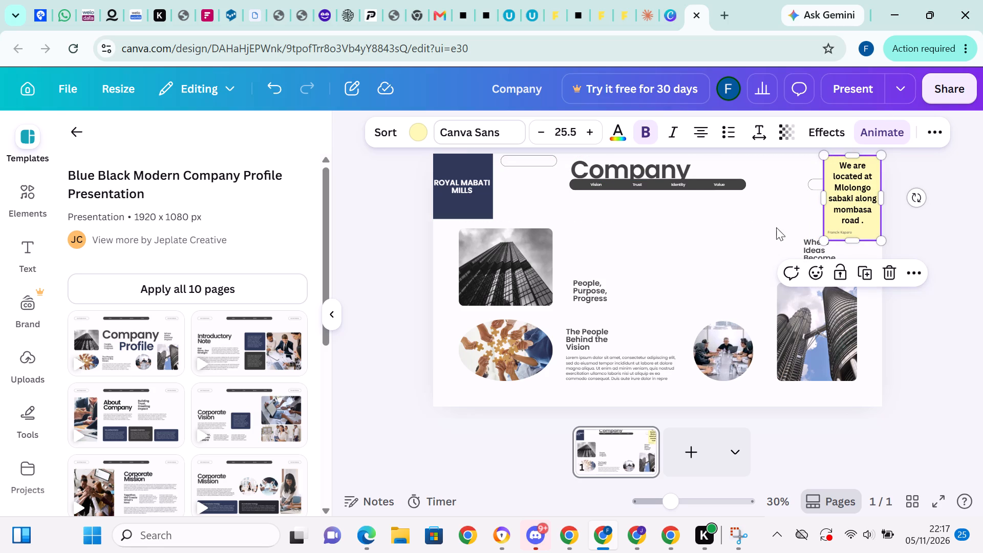
left_click(766, 217)
Move the empty rounded outline shape beside the sticky note completely off the page.
left_click_drag(814, 183, 813, 184)
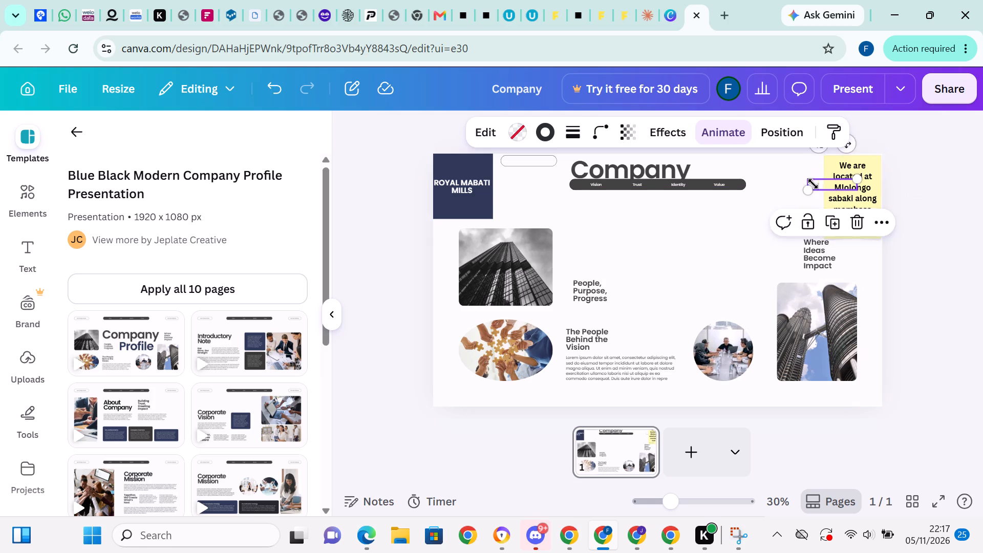
left_click_drag(813, 184, 960, 192)
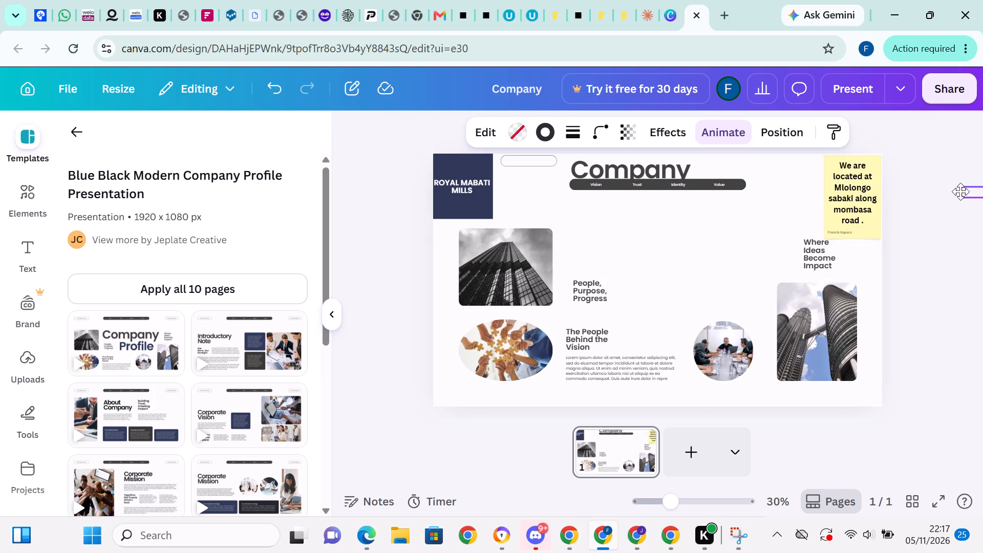
left_click_drag(960, 192, 933, 198)
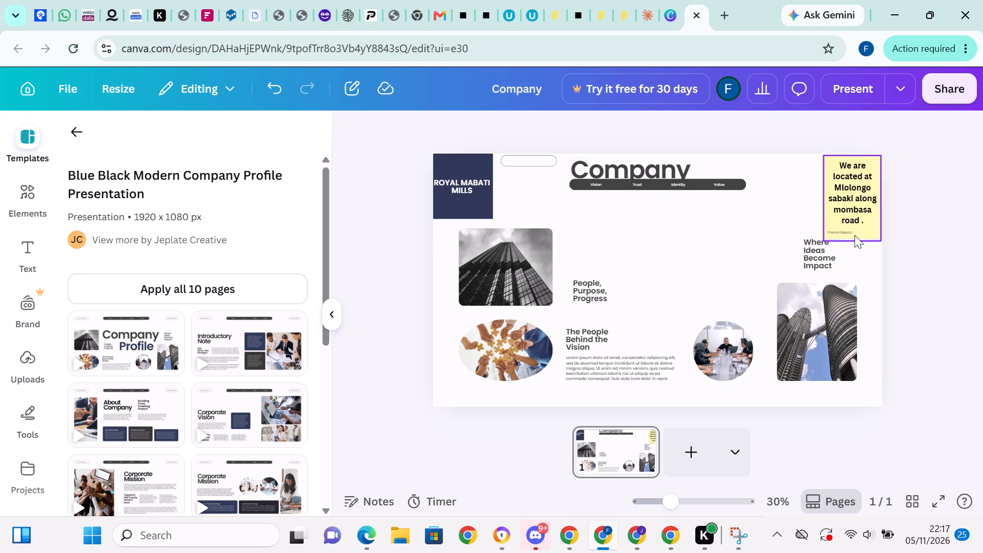
Shrink the sticky note so its text scales to size 21.9 and refit it into the page's upper-right corner.
left_click(874, 214)
left_click_drag(850, 236, 851, 233)
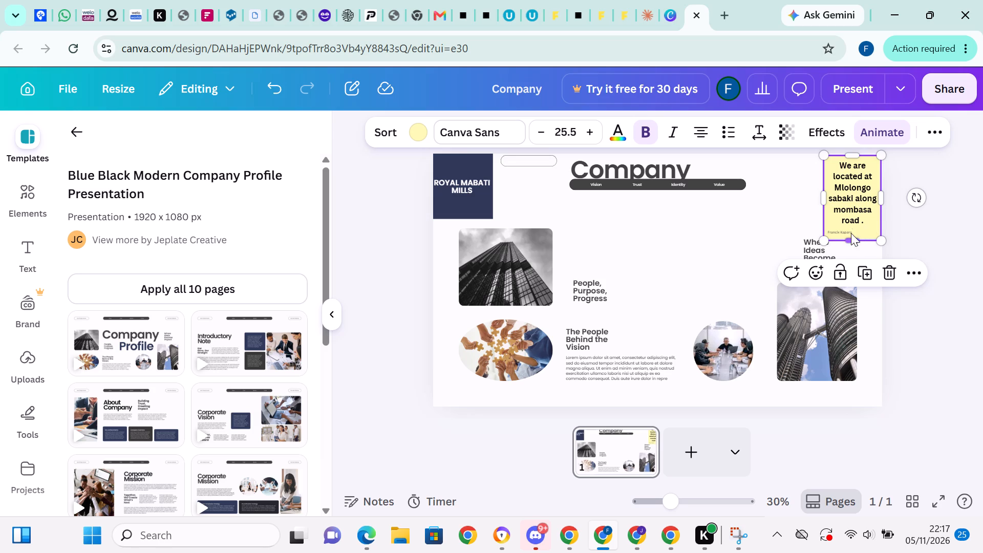
left_click_drag(851, 233, 858, 219)
left_click_drag(858, 236, 860, 221)
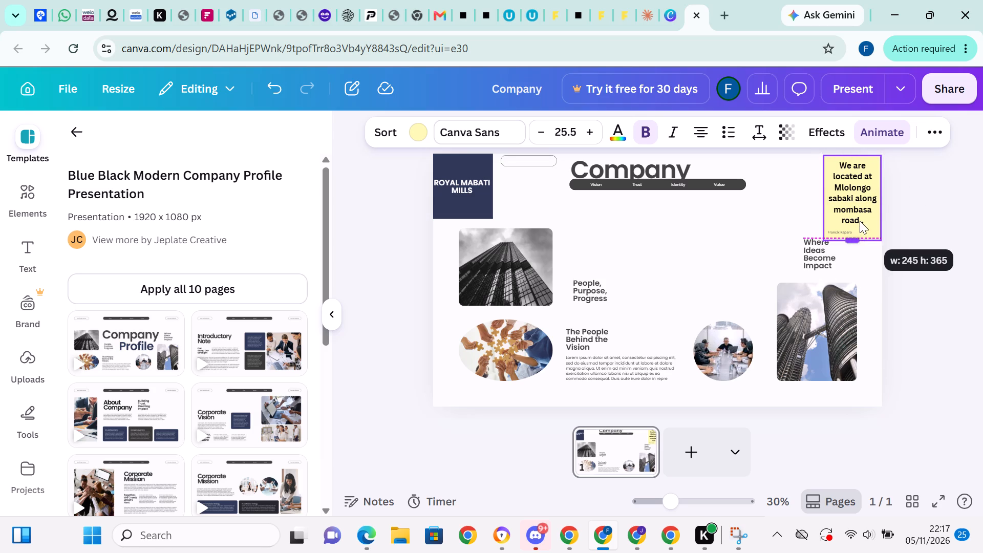
left_click_drag(883, 239, 883, 222)
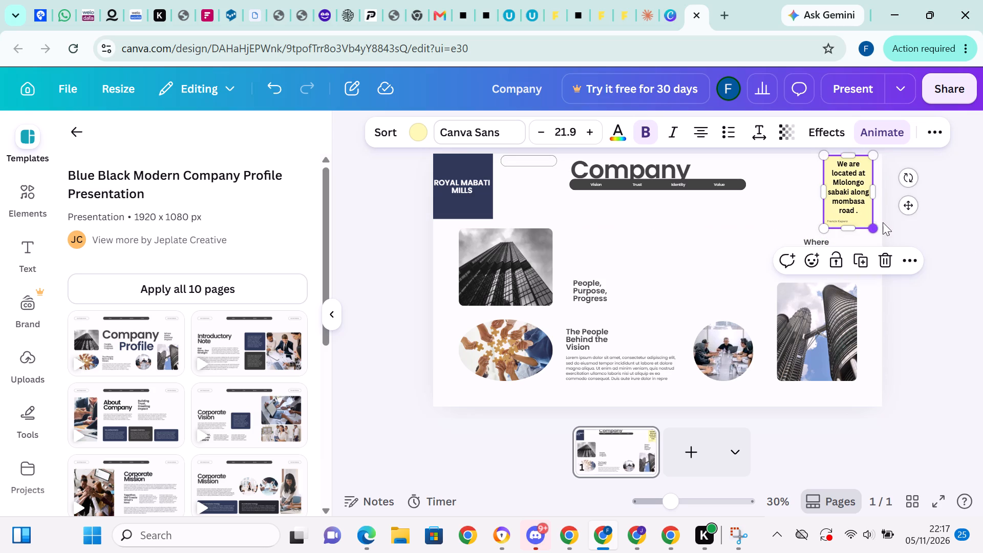
left_click_drag(854, 185, 863, 184)
left_click(892, 186)
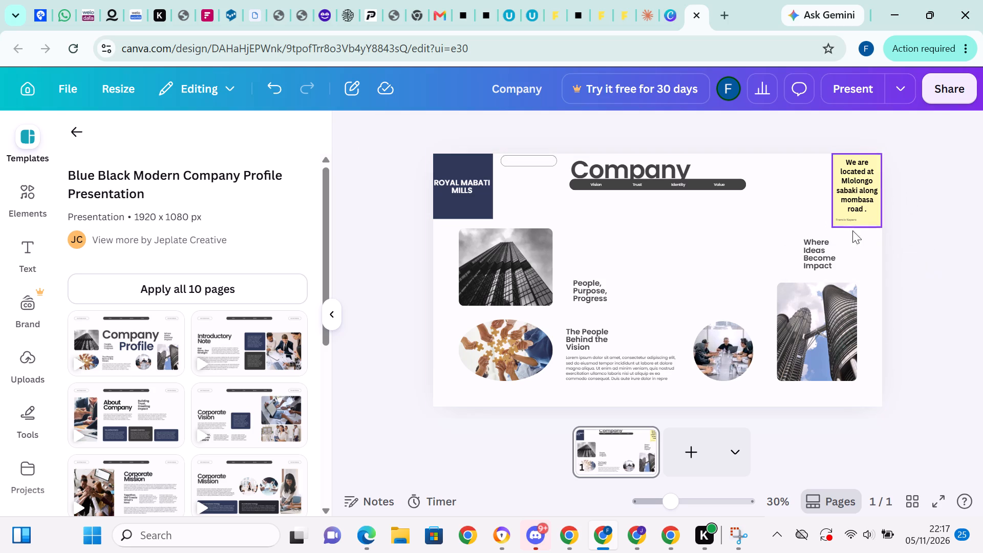
Delete the "Where Ideas Become Impact" and "People, Purpose, Progress" text blocks from the cover page.
left_click(830, 245)
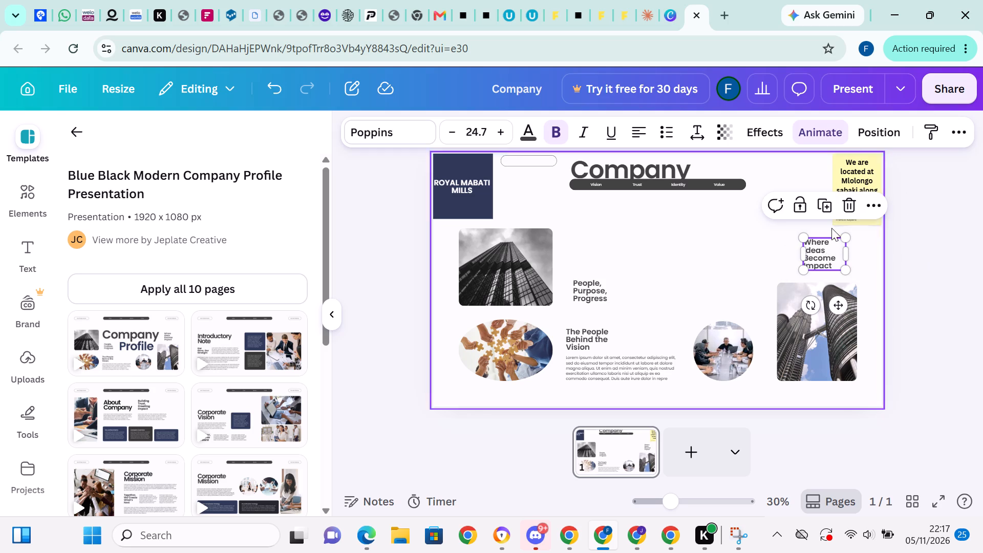
left_click(850, 200)
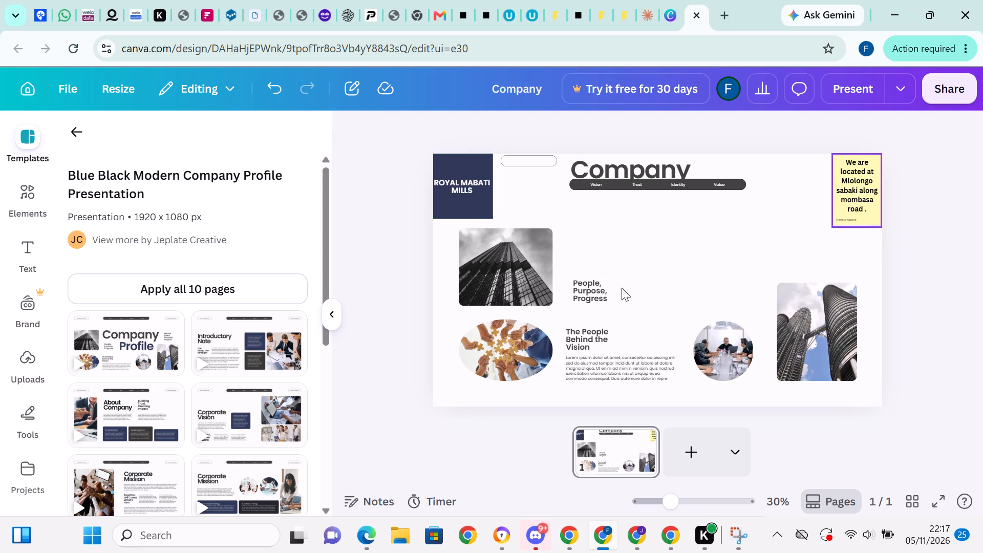
left_click(595, 286)
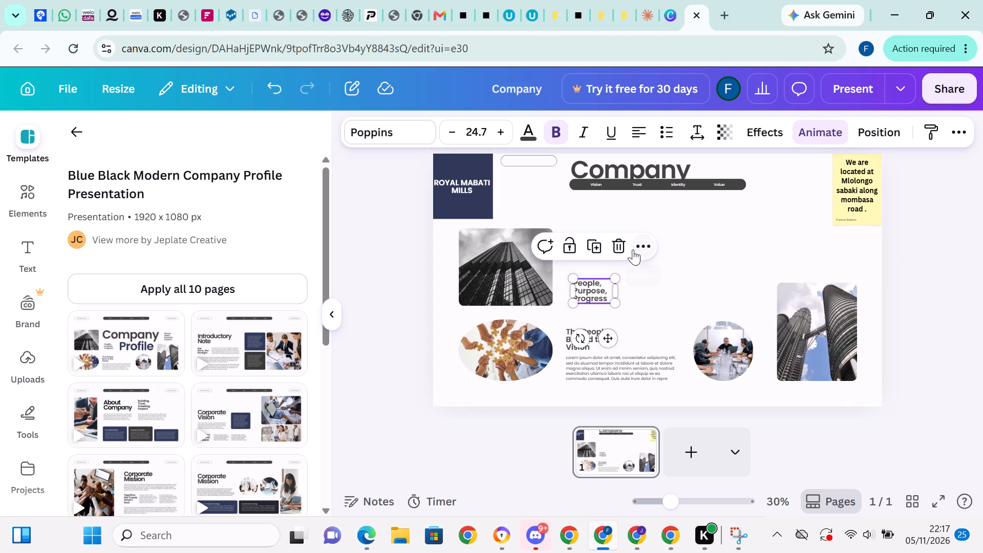
left_click(620, 246)
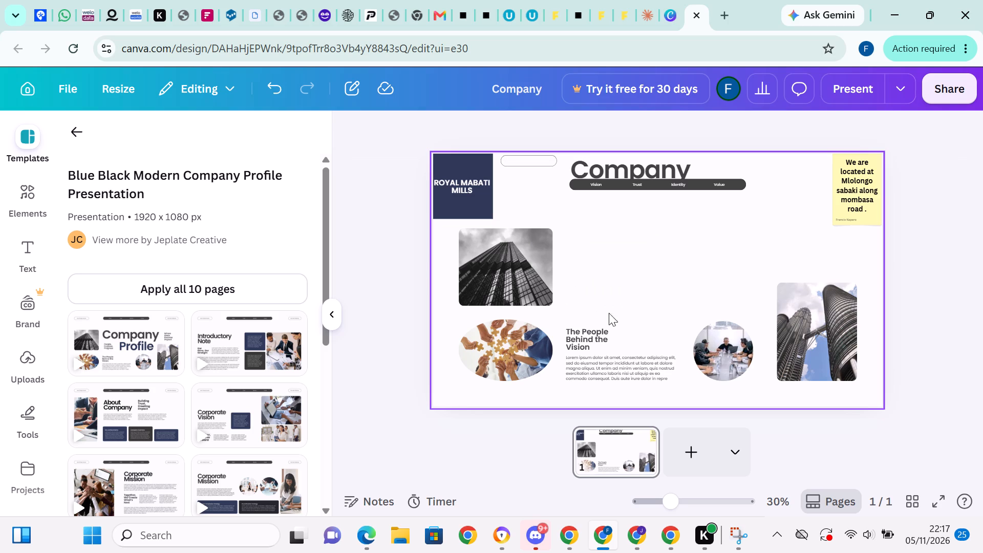
left_click(589, 334)
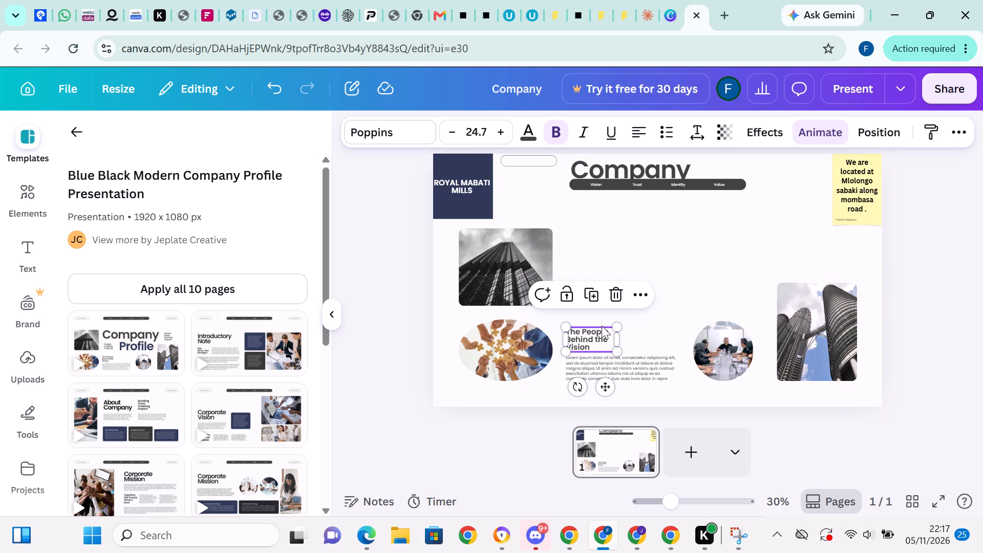
left_click(707, 253)
Move the black-and-white skyscraper photo directly beneath the ROYAL MABATI MILLS block, near the page's left edge.
left_click(535, 259)
left_click_drag(535, 258, 523, 253)
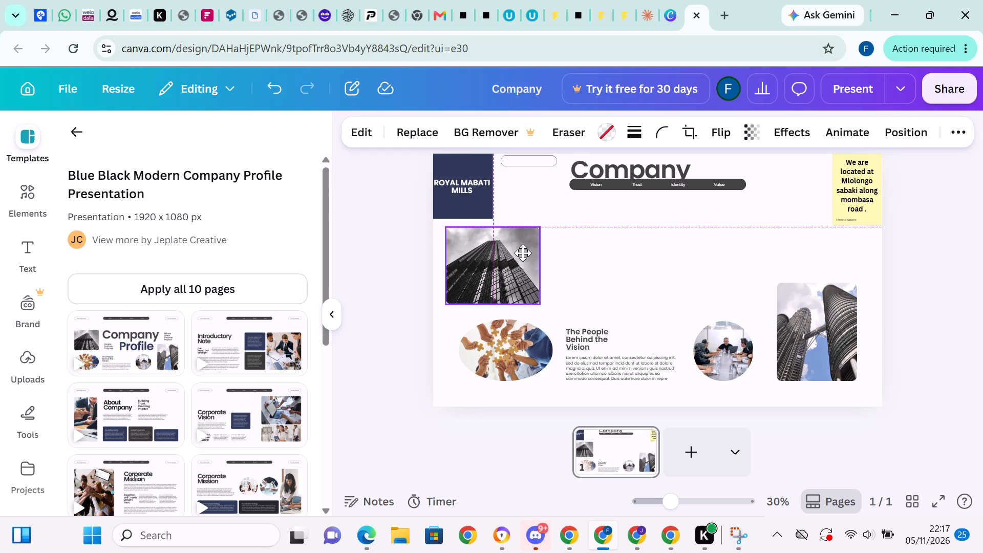
left_click_drag(523, 253, 516, 251)
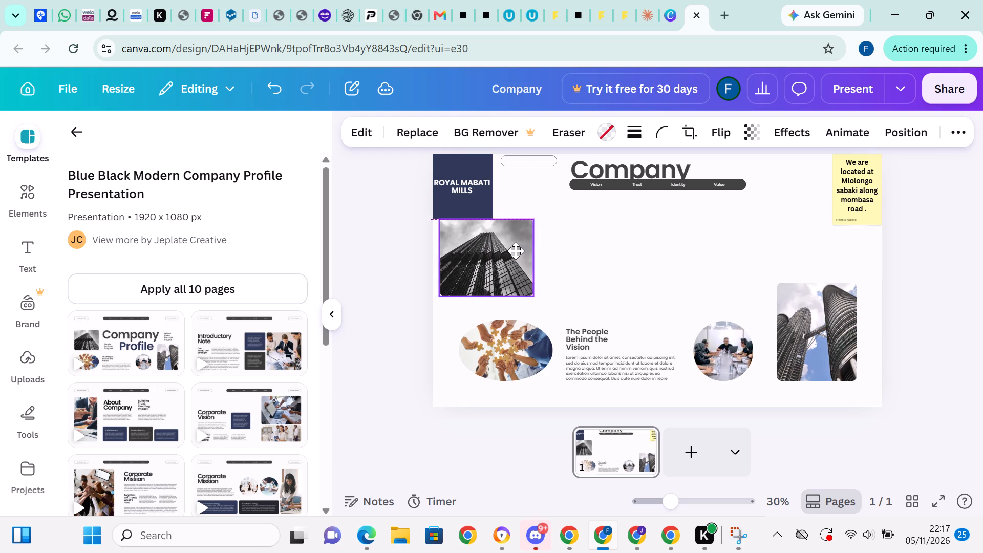
left_click_drag(516, 251, 513, 251)
left_click(570, 241)
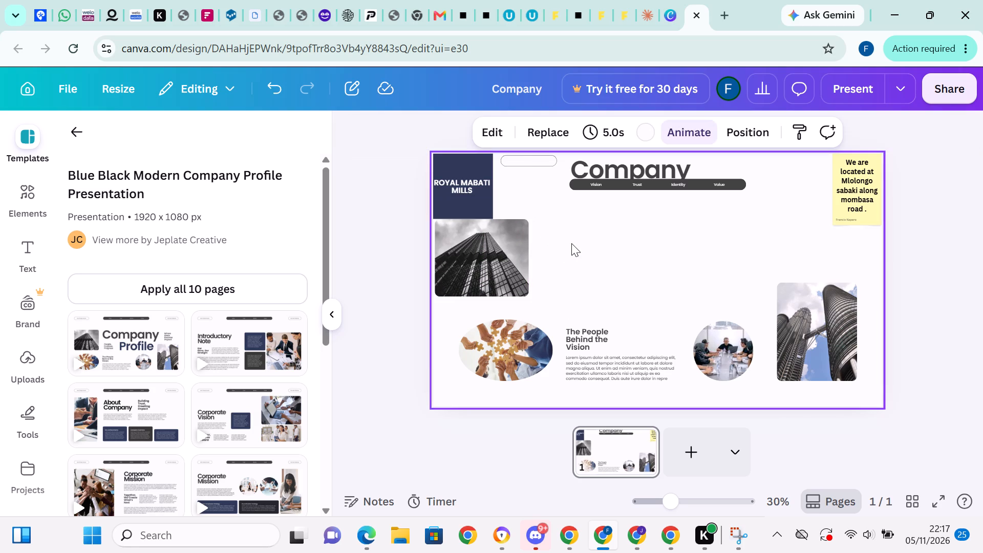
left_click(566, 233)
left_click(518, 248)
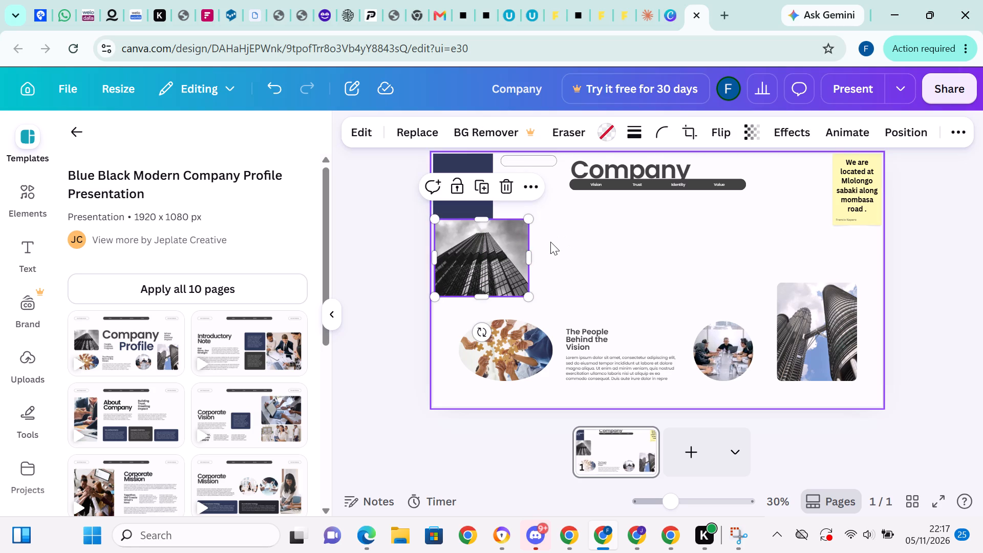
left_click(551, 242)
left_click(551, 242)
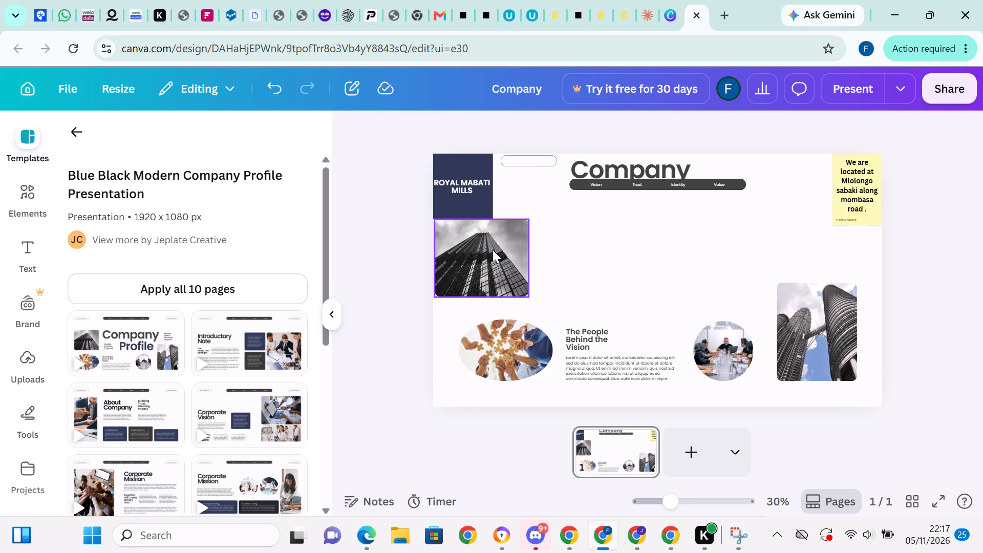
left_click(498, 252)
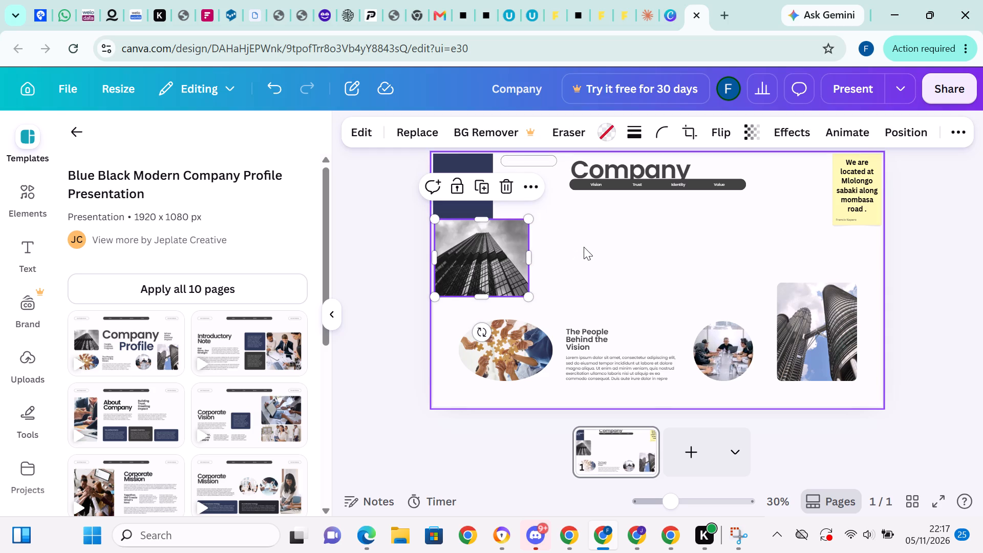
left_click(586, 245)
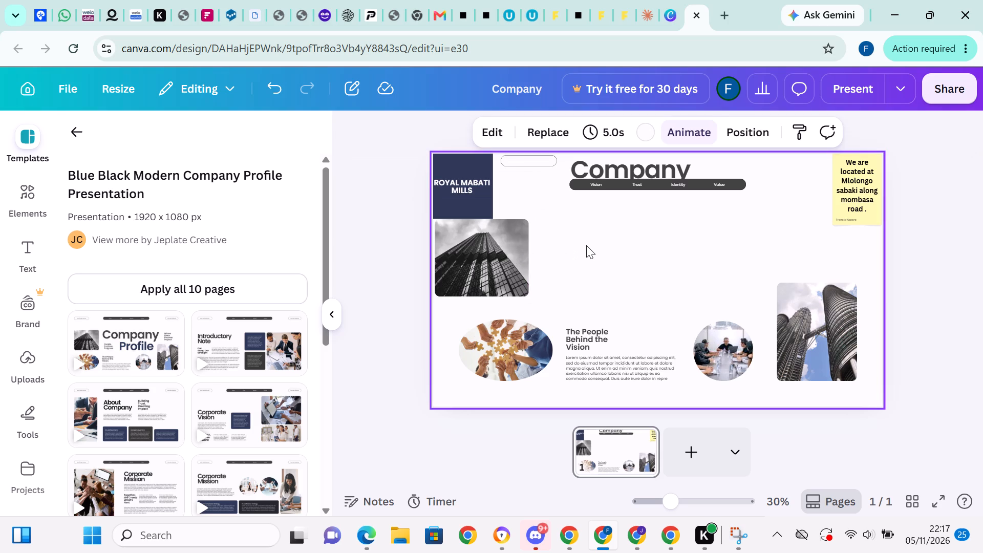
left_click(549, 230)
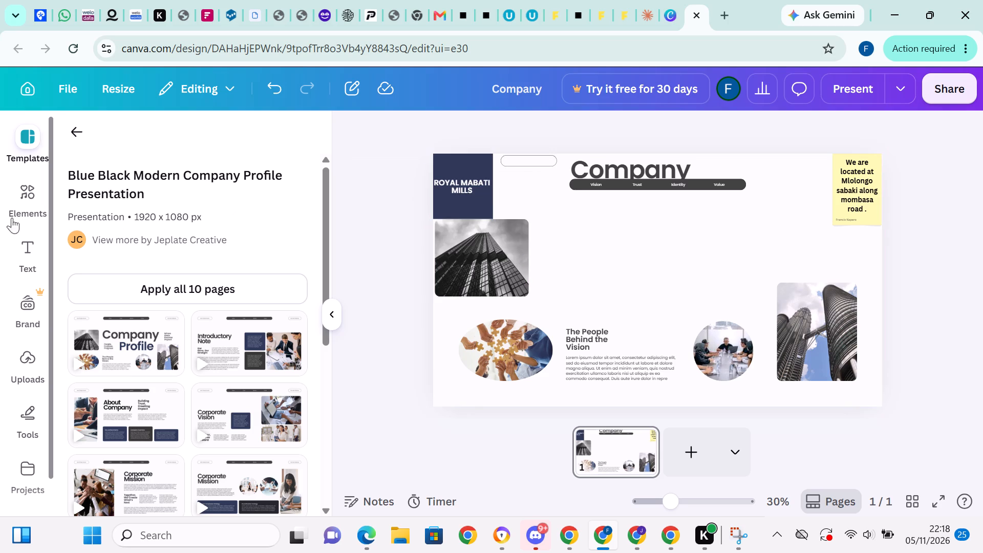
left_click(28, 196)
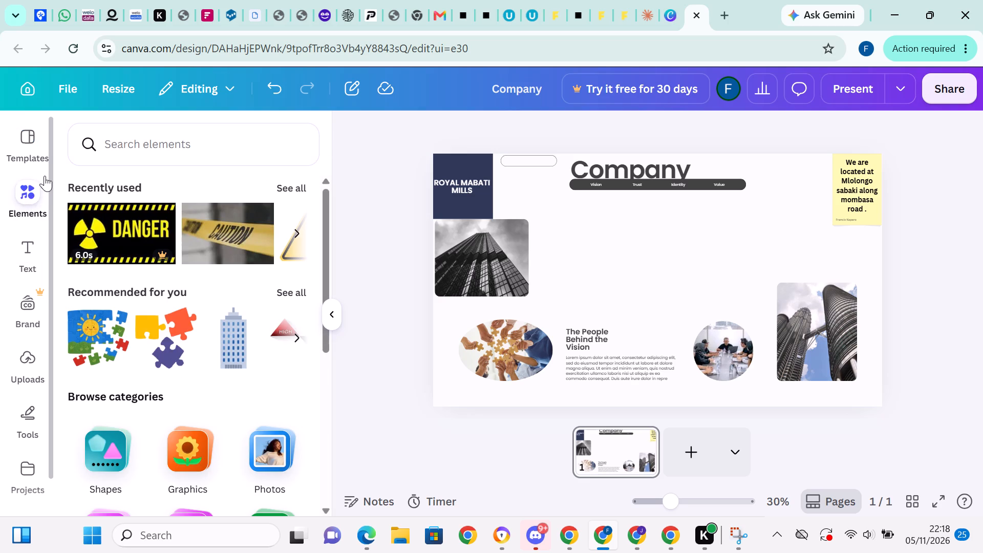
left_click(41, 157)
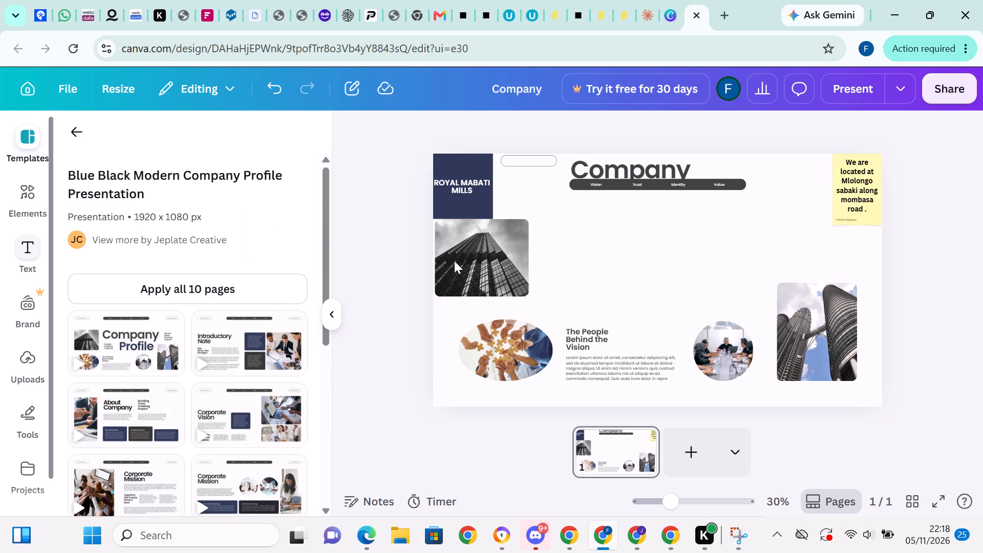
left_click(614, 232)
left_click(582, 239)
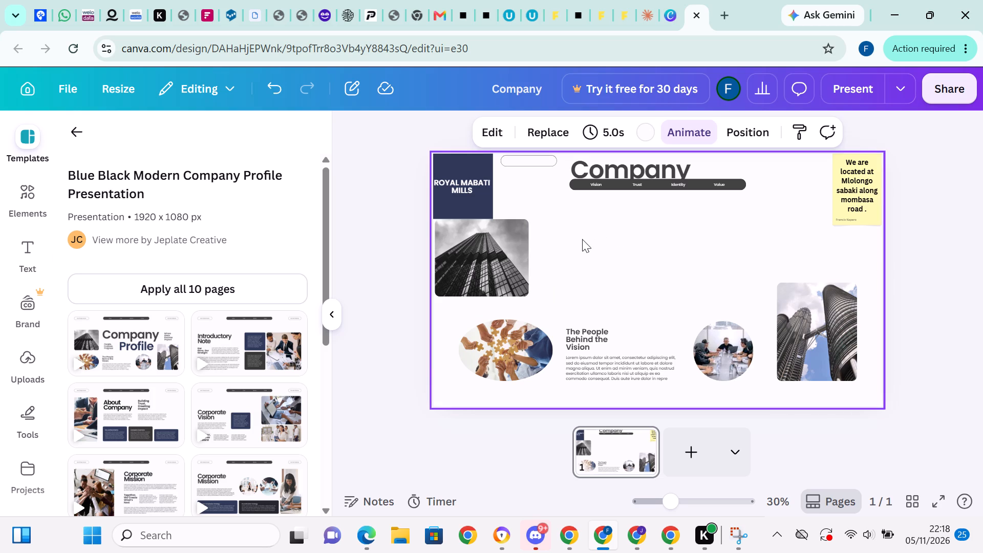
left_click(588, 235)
Add a green sticky note to the cover page.
scroll(46, 315, "down", 1)
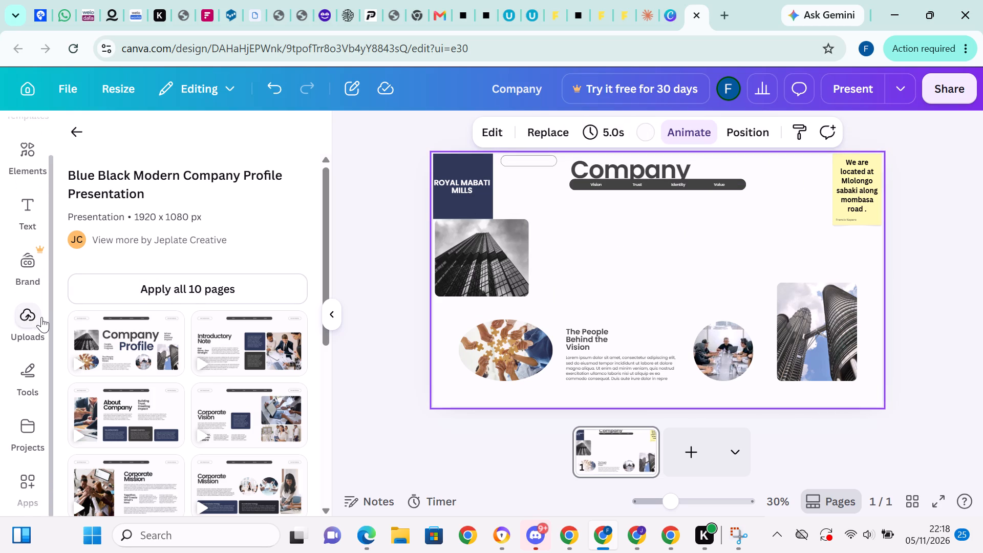
left_click(30, 366)
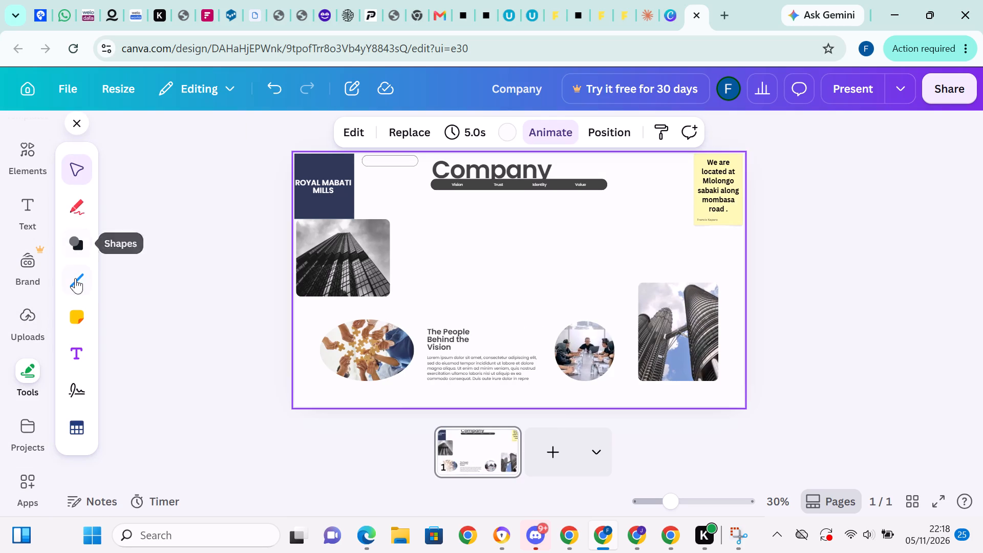
left_click(73, 308)
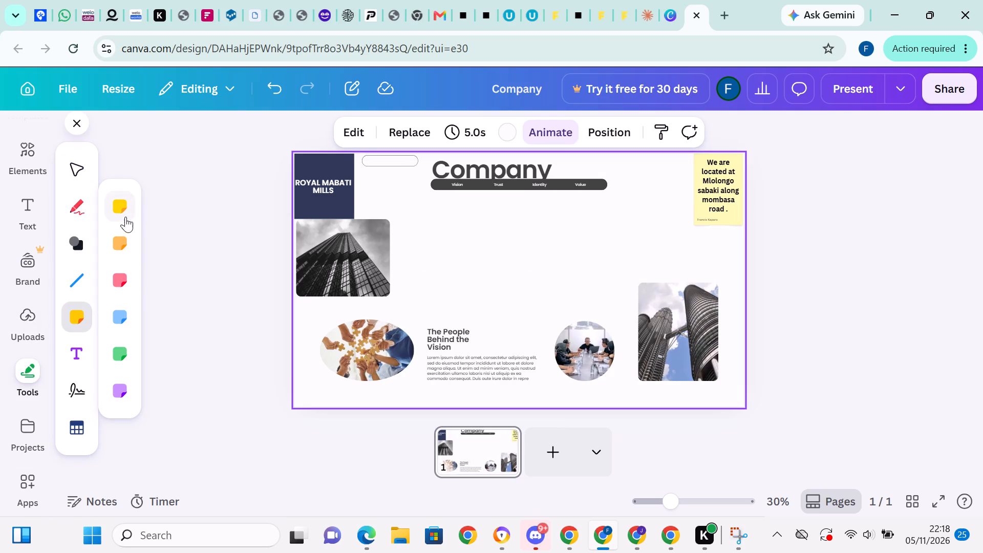
left_click(125, 350)
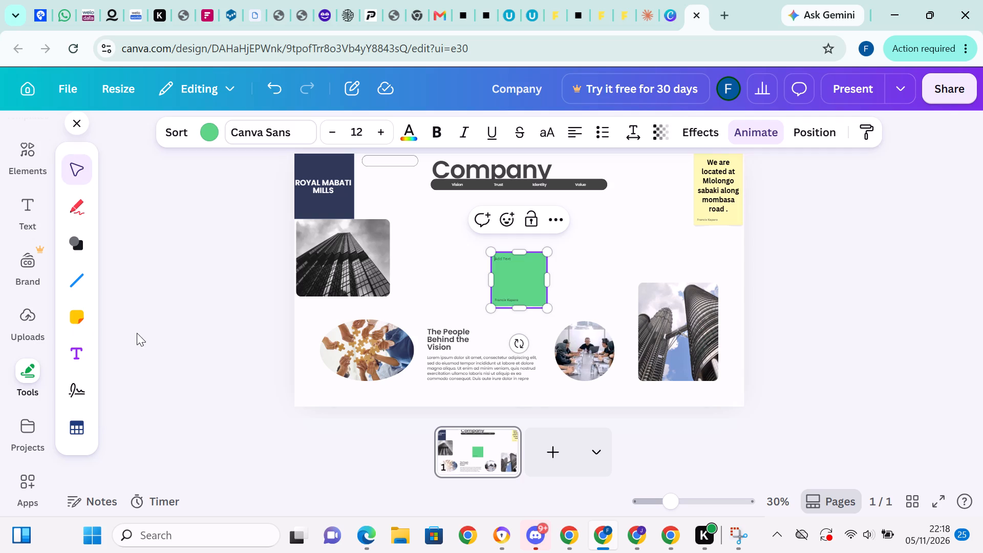
Enter the heading "TYPES OF MABATI AVAILABLE" in the green sticky note.
left_click(522, 262)
left_click(516, 258)
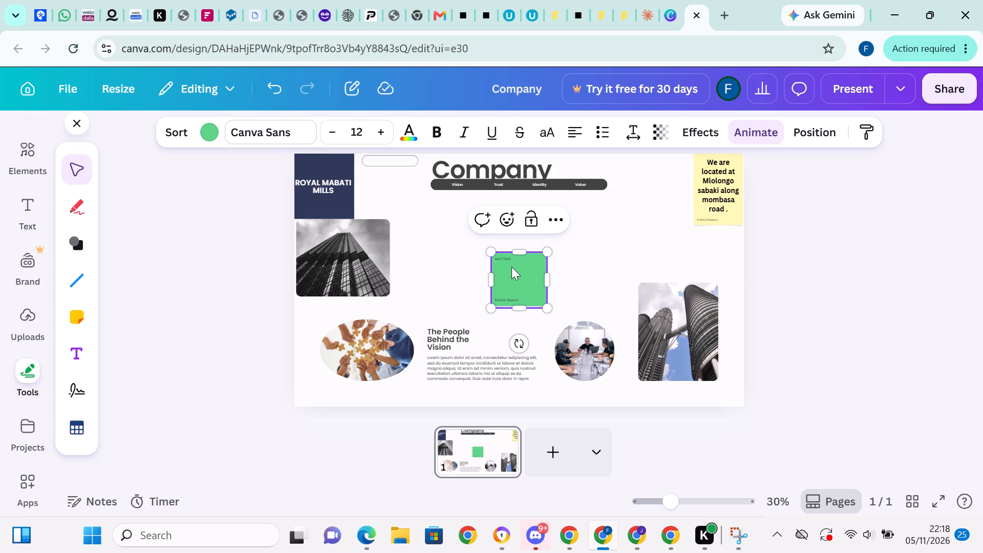
left_click(511, 267)
left_click(516, 254)
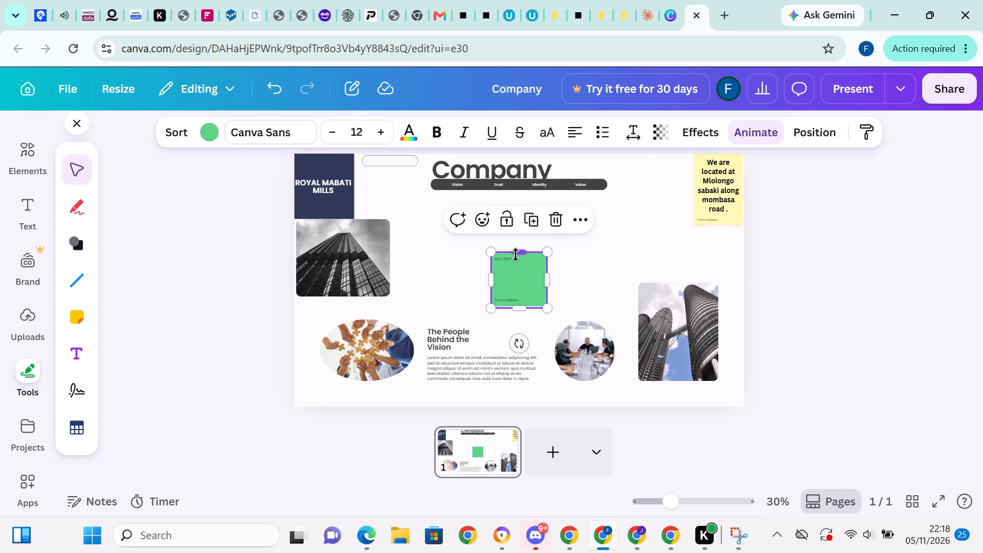
type("hdd")
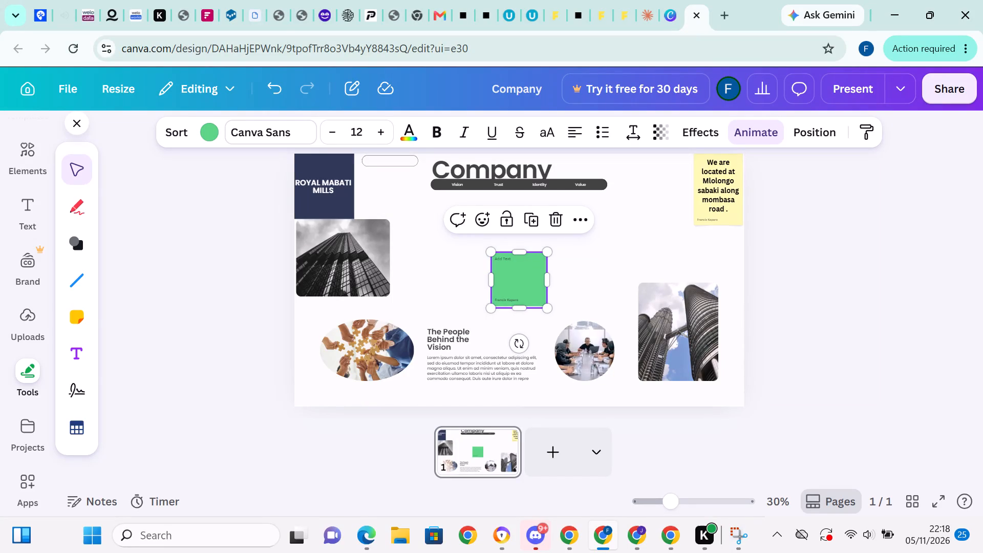
left_click(512, 261)
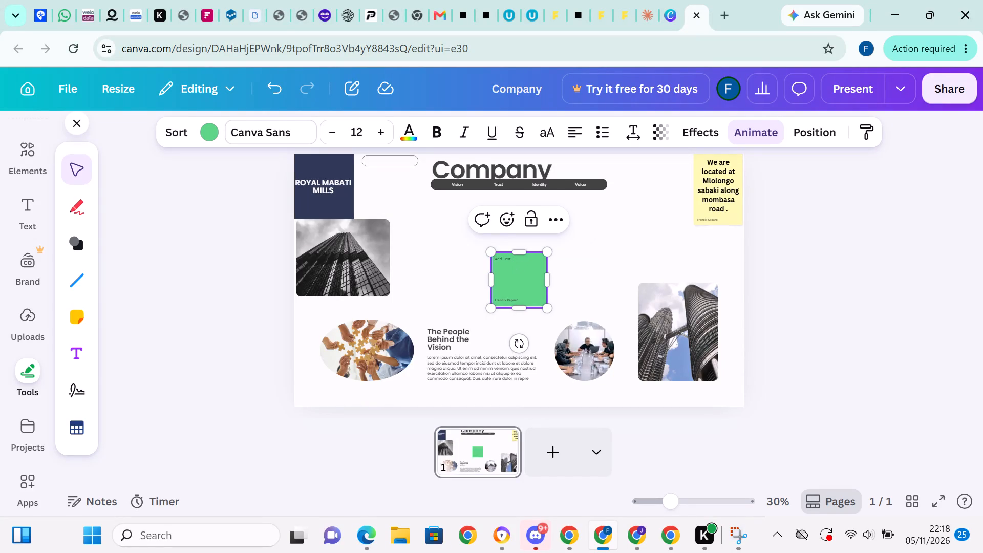
key("u")
key("BackSpace")
key("g")
type("IR")
key("BackSpace")
key("BackSpace")
key("BackSpace")
key("t")
key("y")
type("PE")
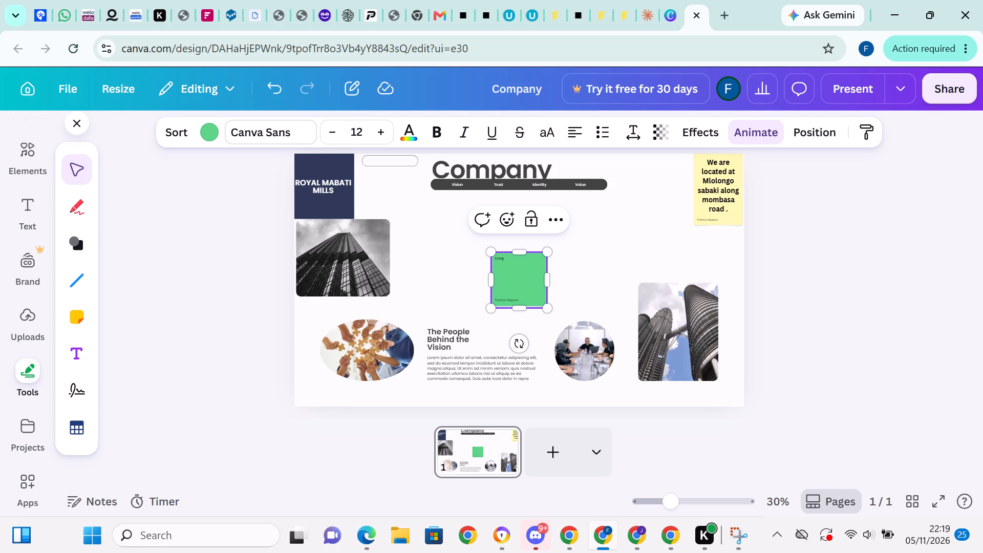
type("S")
key("space")
type("OF")
key("space")
type("MABA")
key("t")
type("I AVA")
type("ILABLE")
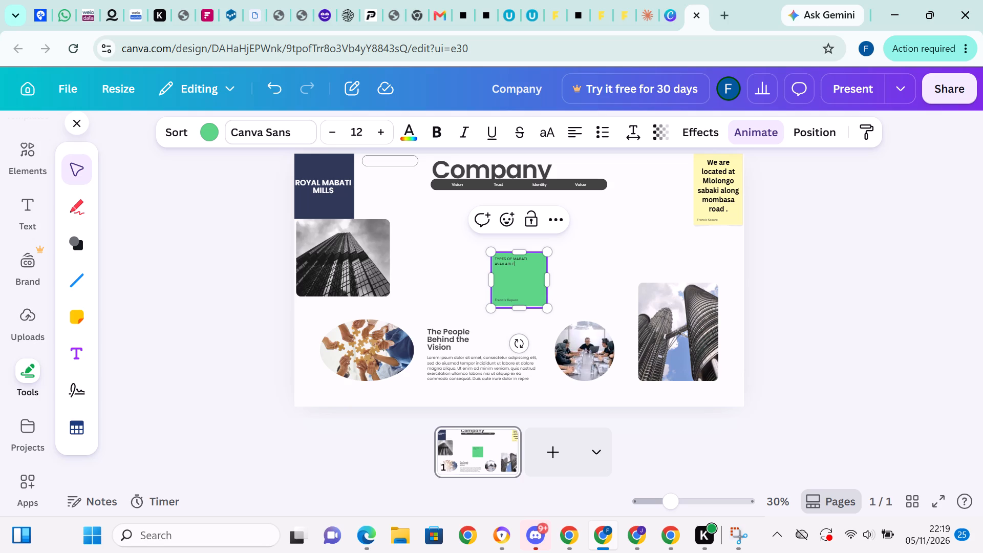
Move the green sticky note up, closer beneath the dark Vision–Trust–Identity–Value bar.
left_click(523, 266)
key("shift+Return")
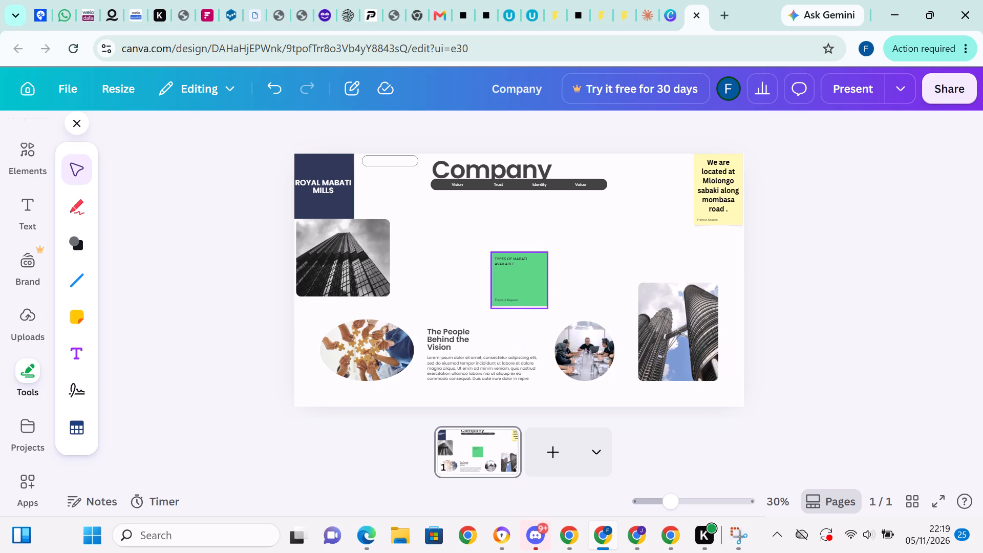
key("Return")
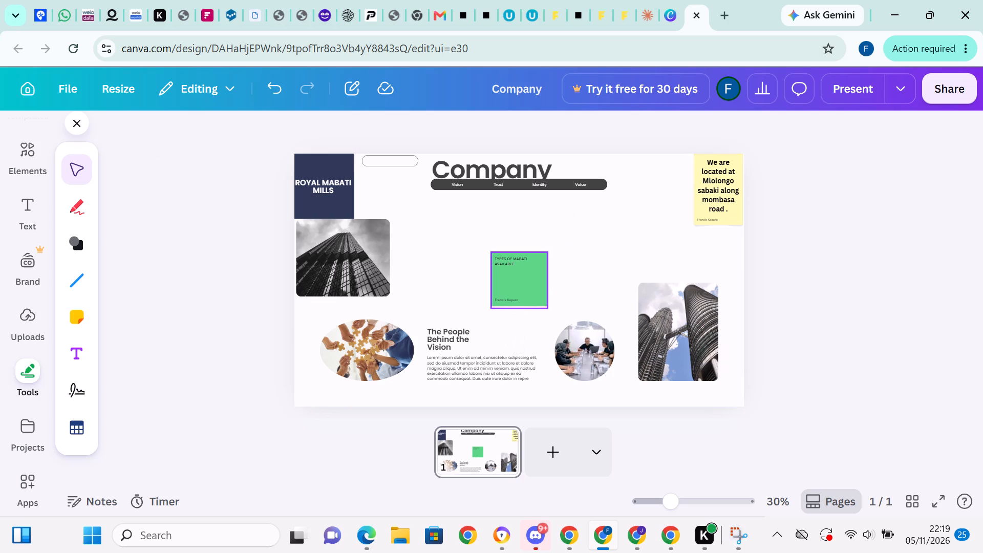
left_click(518, 261)
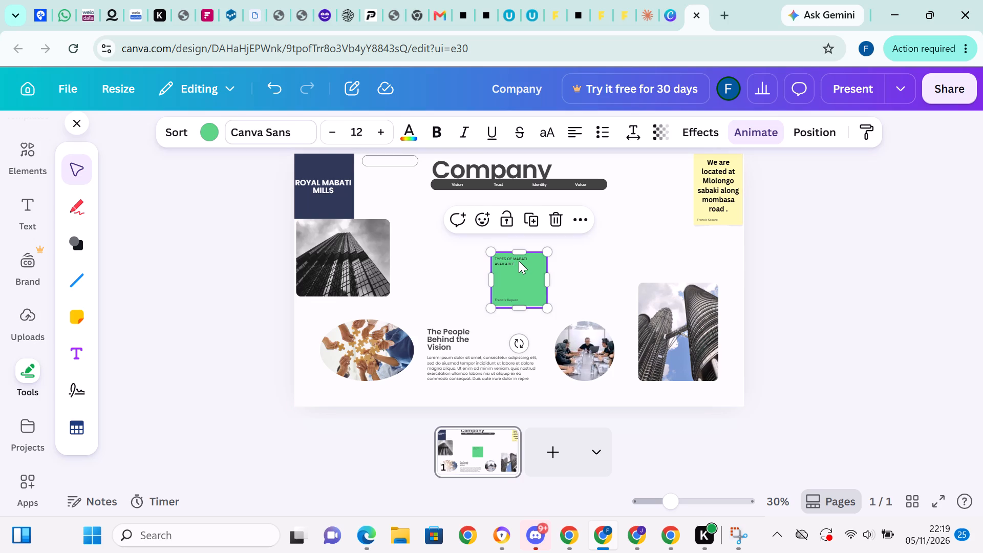
left_click_drag(510, 264, 509, 231)
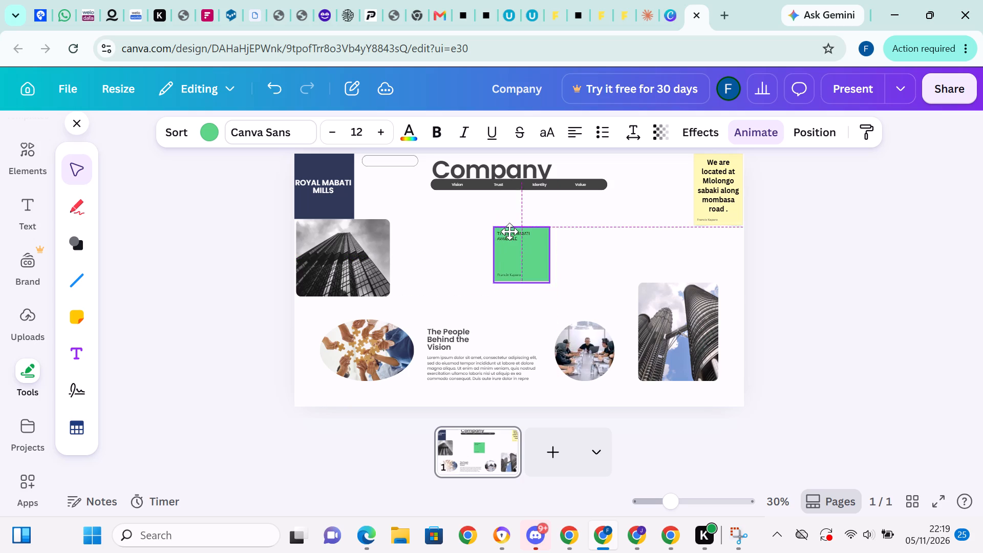
left_click_drag(509, 231, 507, 226)
Start a bulleted list beneath the green note's heading with "ALUMINIUM" as the first item.
left_click(514, 237)
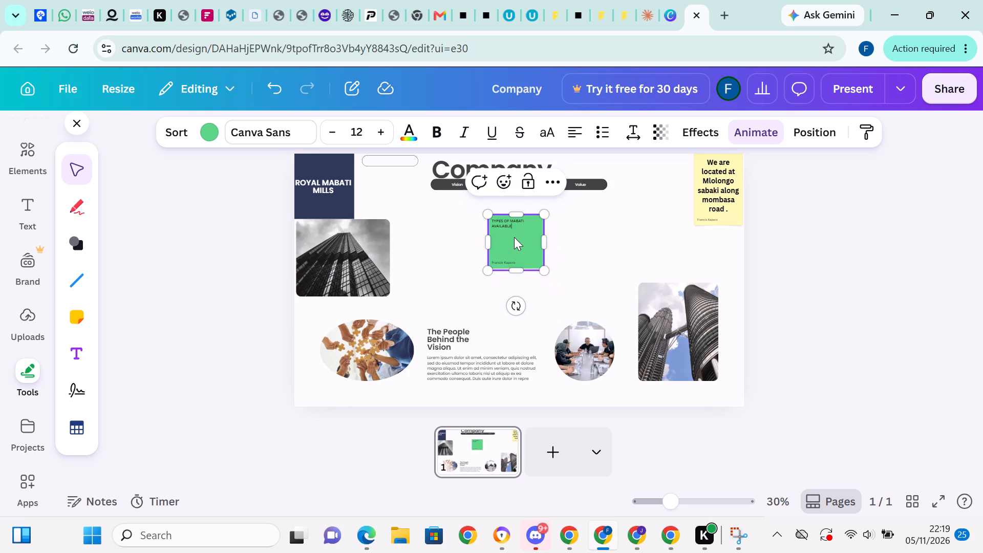
key("shift+Return")
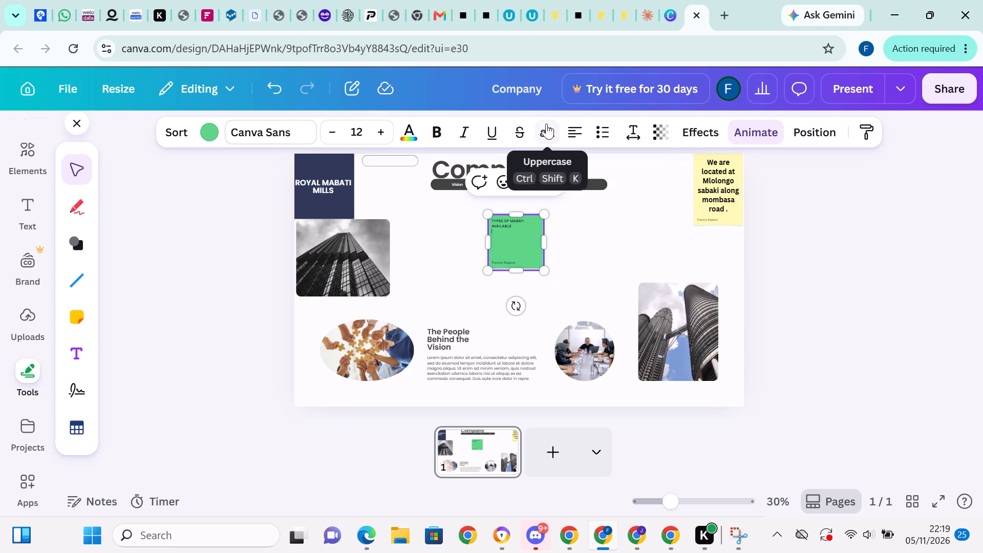
left_click(596, 126)
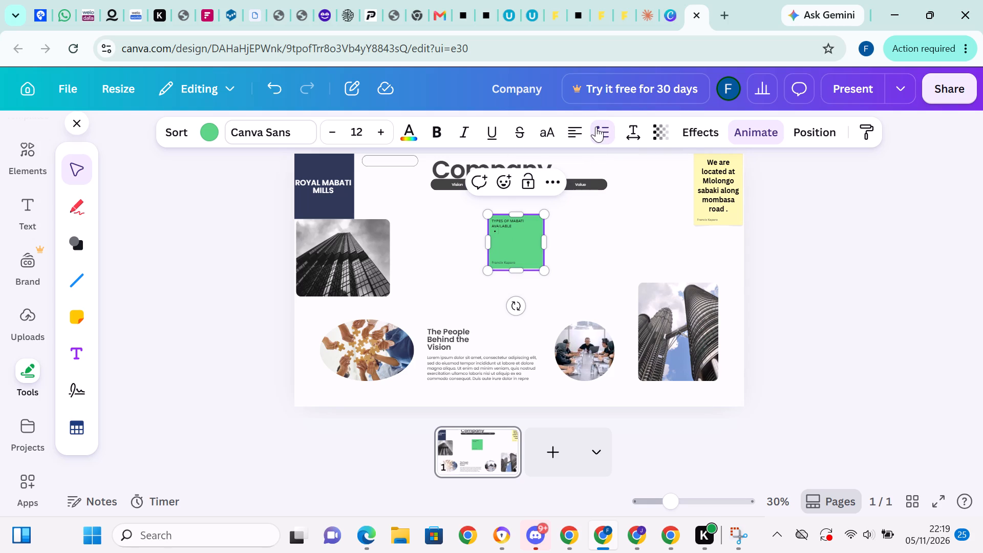
left_click(603, 131)
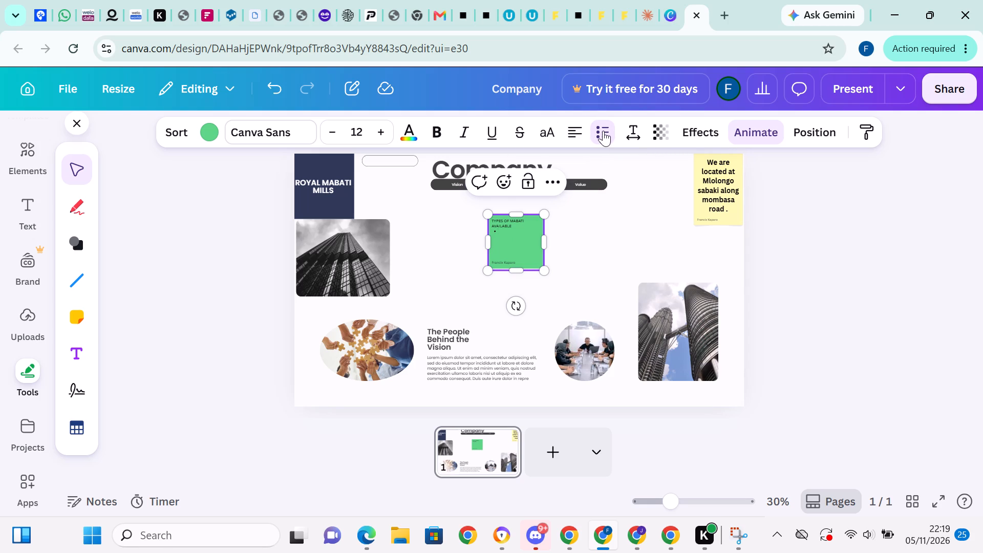
left_click(603, 131)
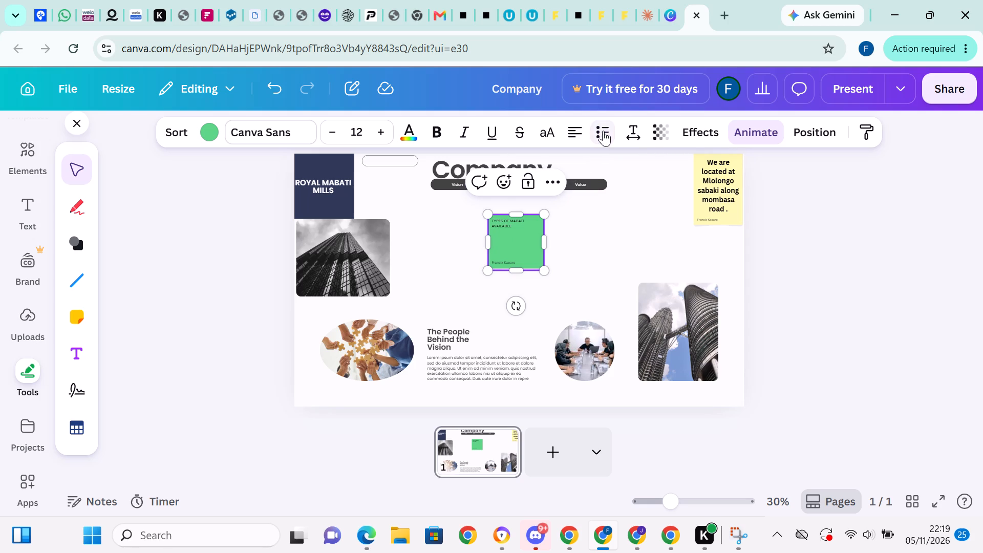
left_click(603, 131)
key("a")
type("LI")
key("BackSpace")
type("UMINIUM")
Add the bullet items "GAL SHEET" and "DUMUZAZ" below ALUMINIUM in the green note.
key("shift+Return")
type("GAL")
key("space")
type("SHEET")
key("shift+Return")
type("DUMU")
type("ZAZ")
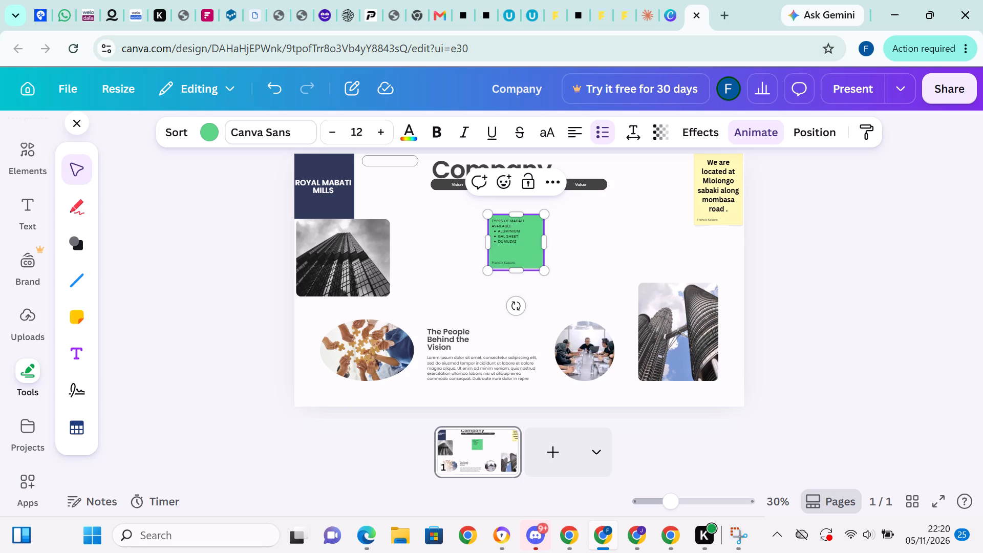
Add the bullet items "MALANGI" and "MINYORORO" below DUMUZAZ in the green sticky note.
key("shift+Return")
key("m")
type("ALA")
type("NGI")
key("shift+Return")
type("MINYORORO")
Add the bullet items "13GAUGE" and "4060" at the end of the green note's list.
key("shift+Return")
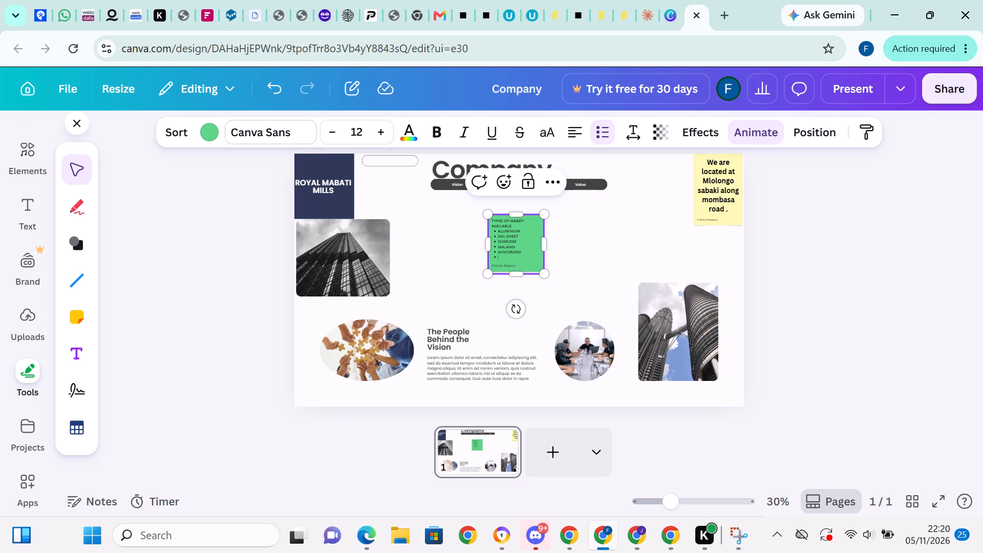
key("1")
key("3")
type("GAUGE")
key("shift+Return")
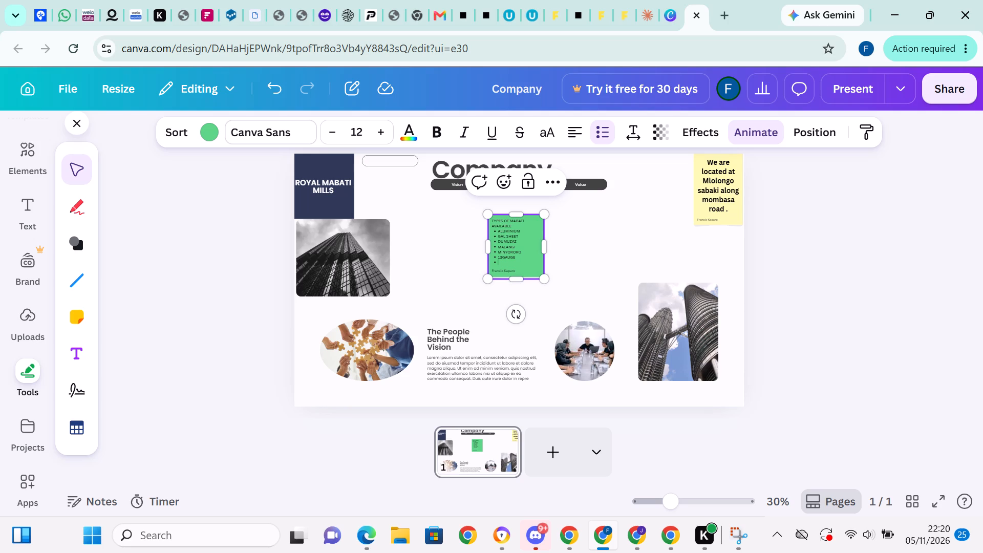
type("40")
type("60")
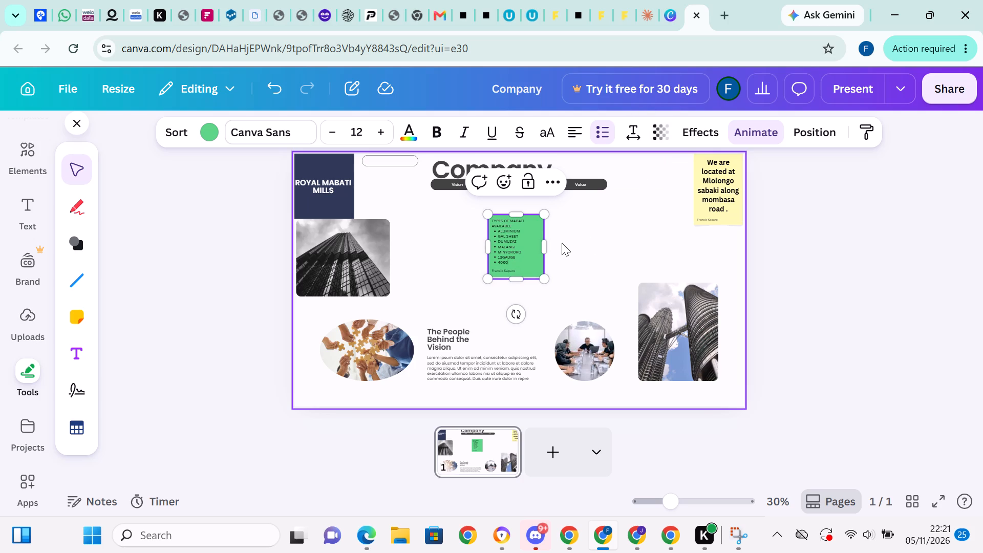
Move the green sticky note into the gap between the navy ROYAL MABATI MILLS block and the Company title.
scroll(562, 243, "down", 3)
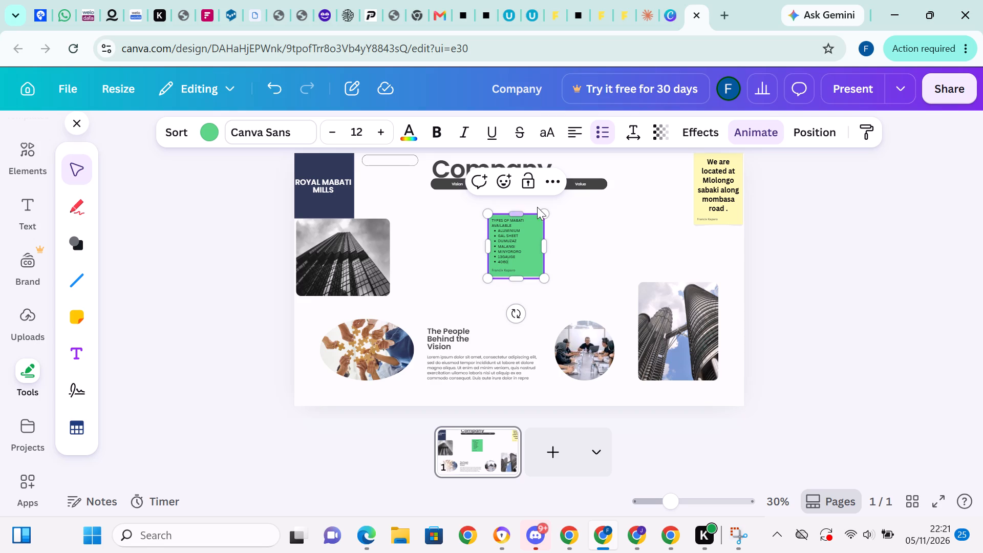
left_click_drag(521, 228, 521, 230)
left_click_drag(521, 230, 519, 242)
left_click(536, 241)
left_click(599, 252)
left_click_drag(538, 244, 516, 264)
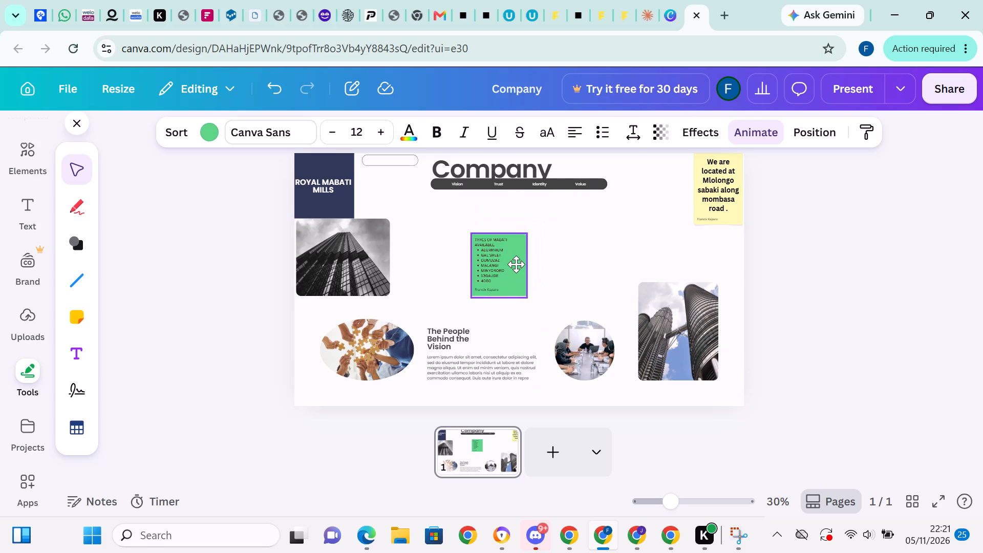
left_click_drag(516, 264, 533, 221)
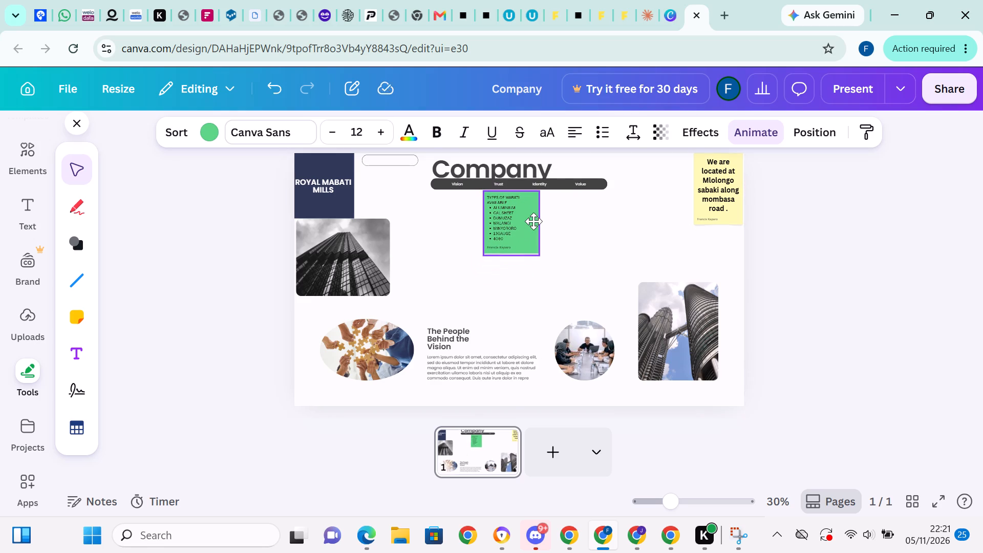
left_click_drag(533, 221, 423, 193)
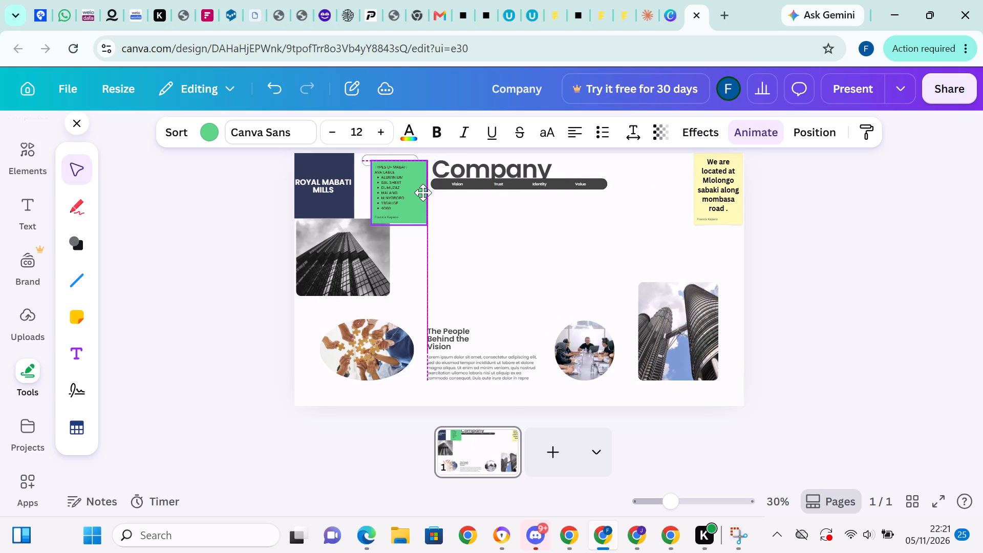
left_click_drag(423, 193, 424, 186)
Shrink the green sticky note to fit below the small rounded outline bar, keeping its list readable.
left_click_drag(431, 154, 421, 169)
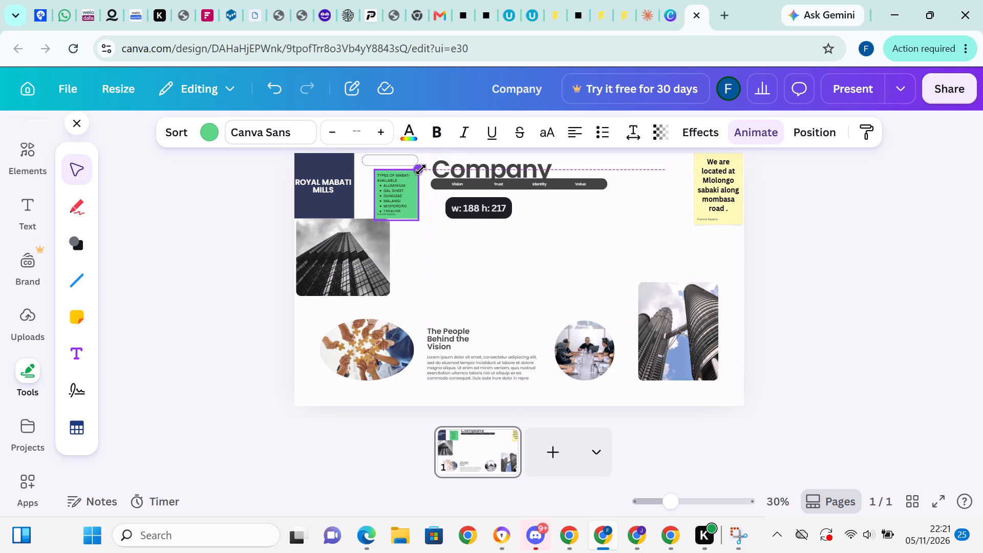
left_click_drag(421, 169, 421, 168)
left_click(394, 183)
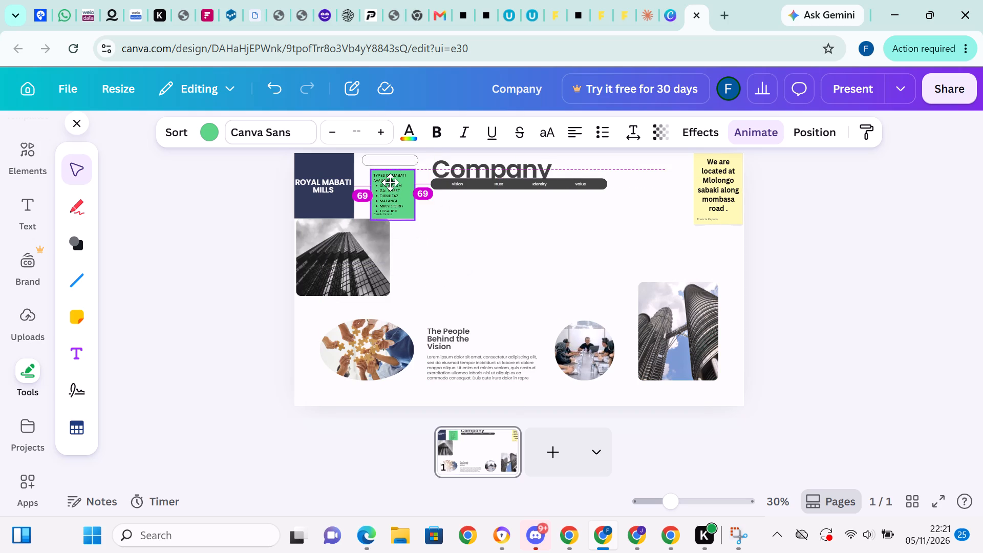
left_click_drag(403, 214, 404, 210)
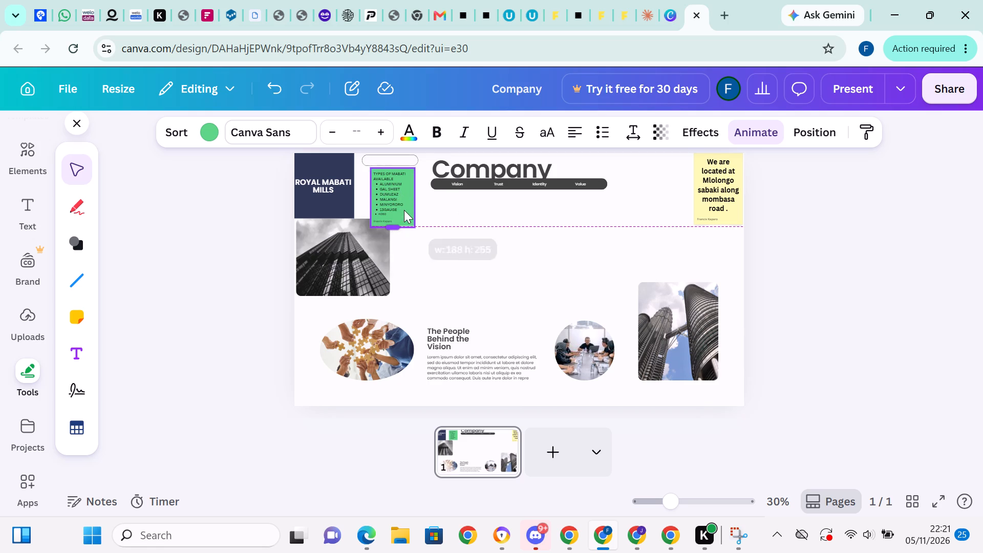
left_click_drag(404, 210, 404, 208)
left_click_drag(404, 222, 406, 214)
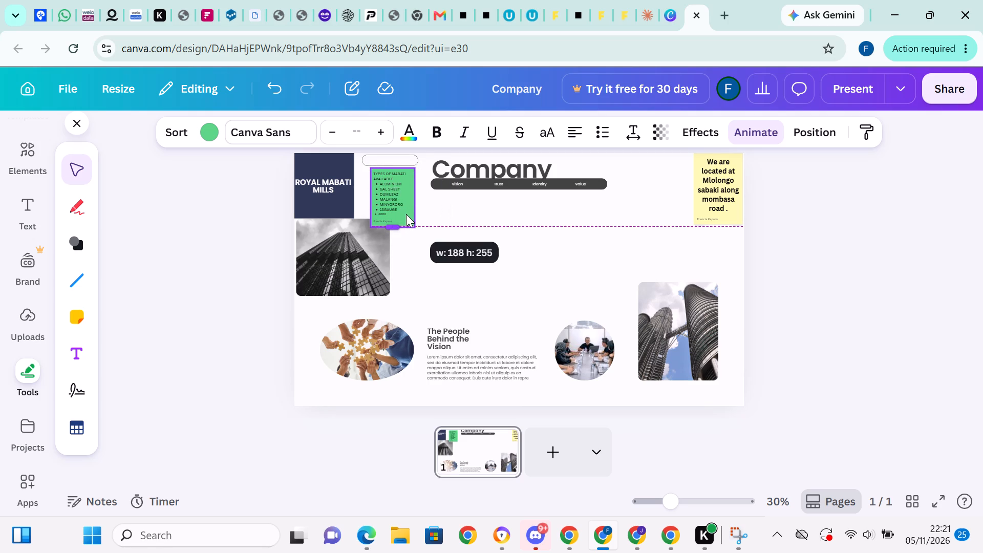
left_click_drag(406, 214, 407, 212)
left_click_drag(412, 226, 414, 218)
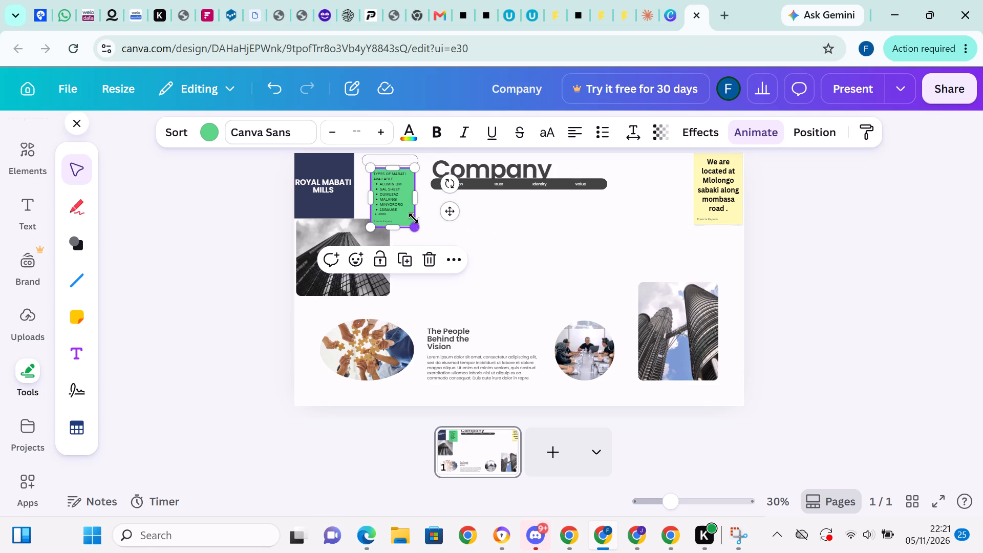
left_click_drag(414, 218, 409, 202)
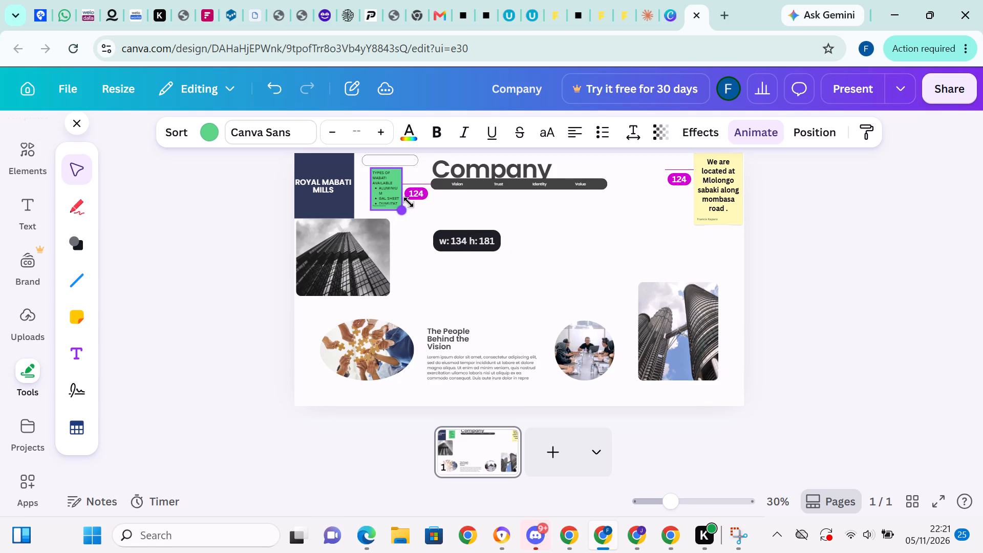
left_click_drag(409, 202, 404, 202)
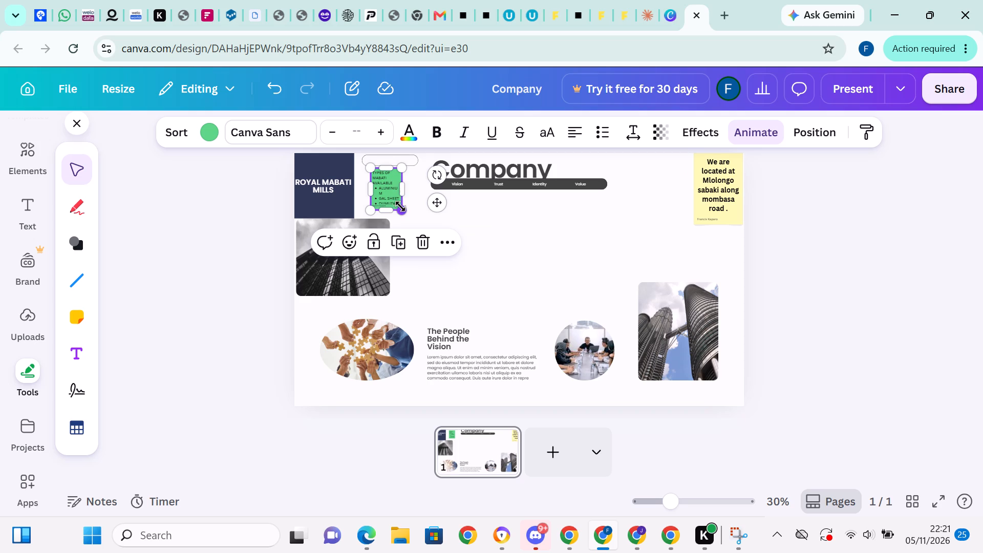
left_click_drag(400, 207, 404, 211)
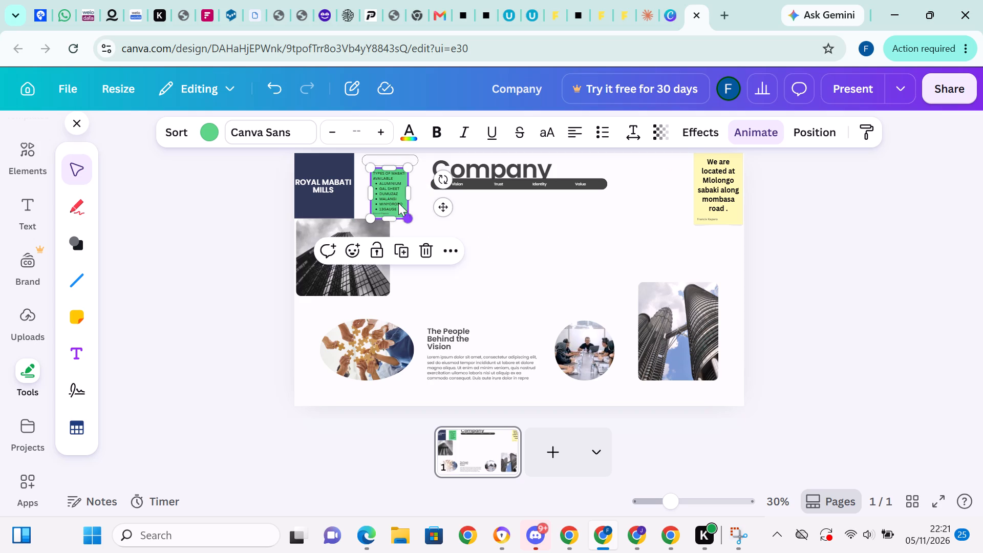
Position the green sticky note directly beside the navy name block, just above the black-and-white skyscraper photo.
left_click_drag(391, 194, 381, 193)
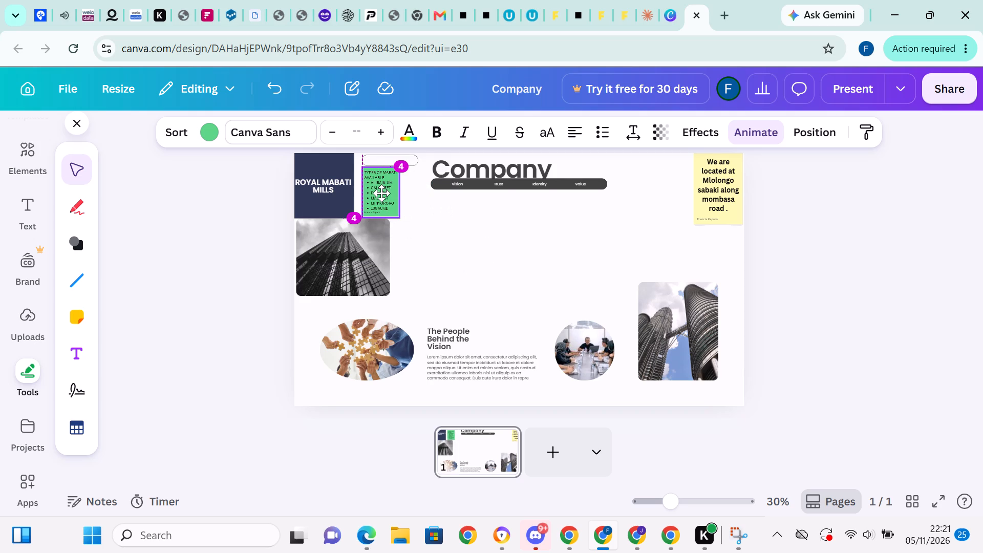
left_click_drag(381, 193, 377, 192)
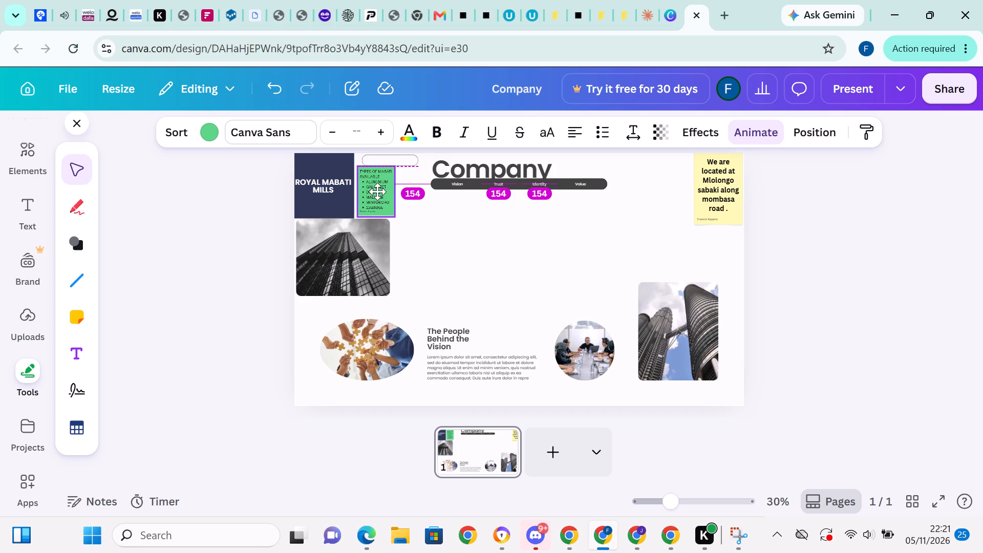
left_click_drag(377, 192, 375, 195)
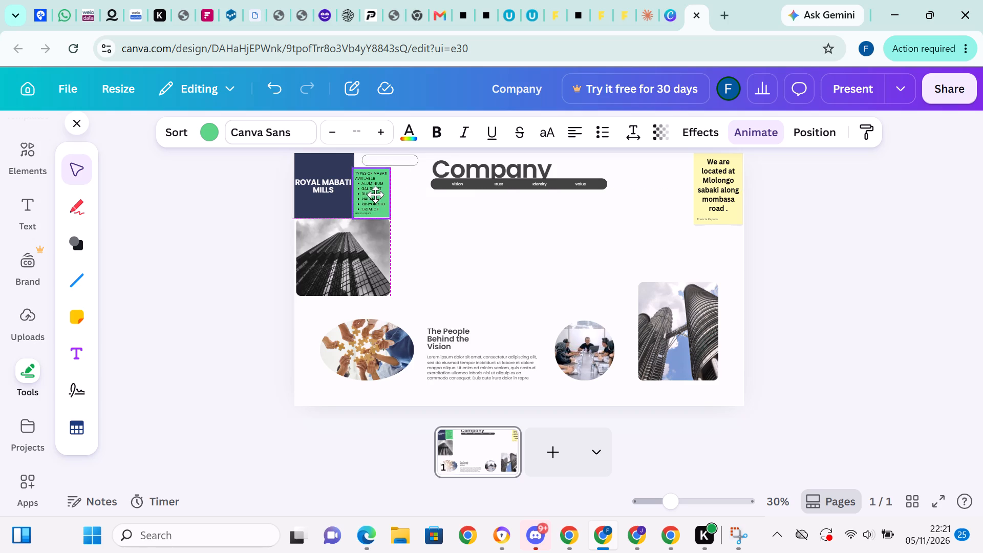
left_click_drag(375, 195, 374, 192)
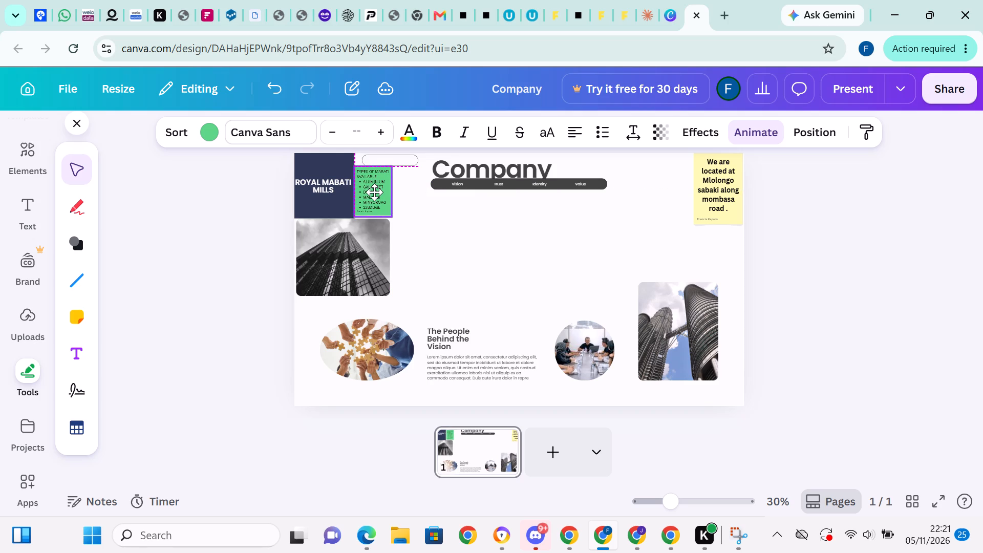
left_click_drag(374, 192, 376, 194)
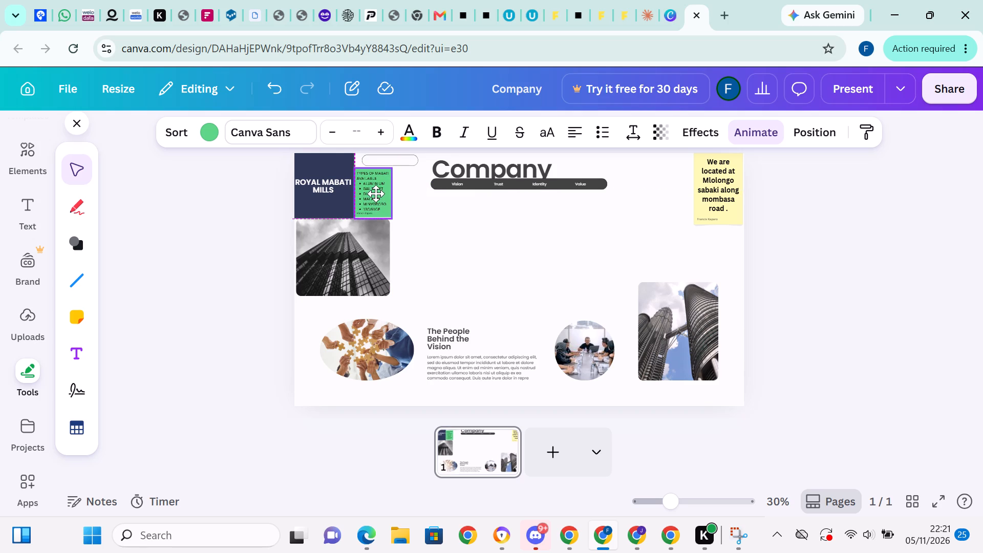
left_click_drag(376, 194, 377, 193)
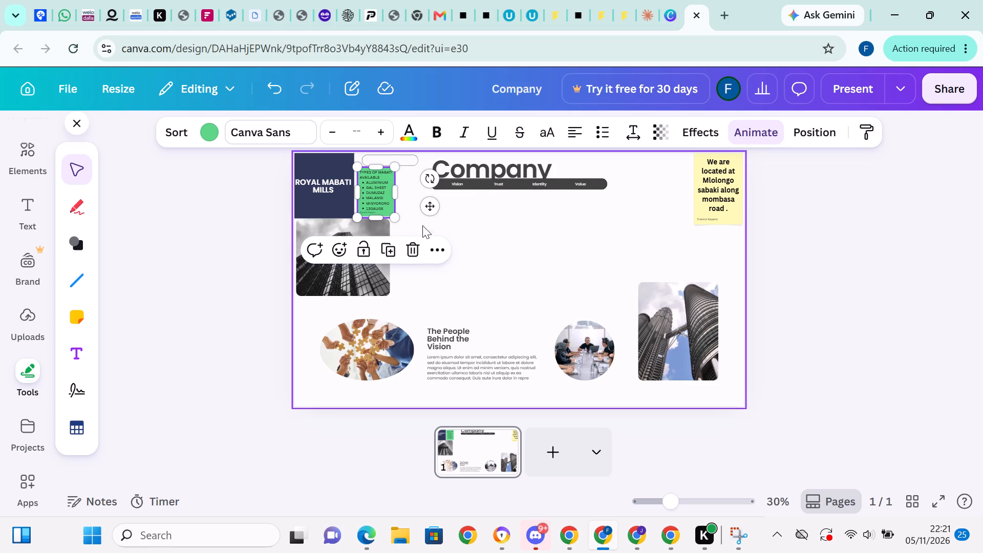
left_click(512, 264)
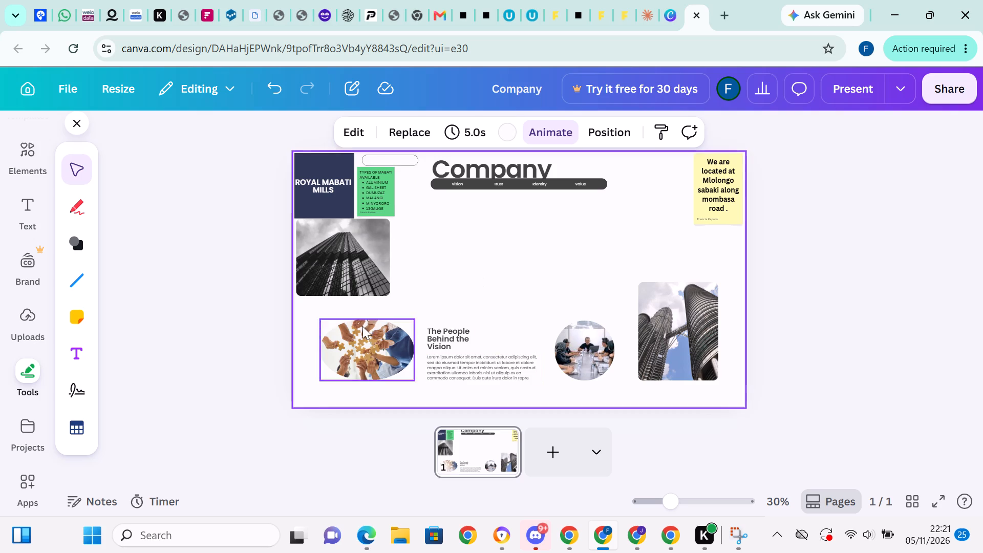
Search the elements library for "IRON".
left_click(358, 267)
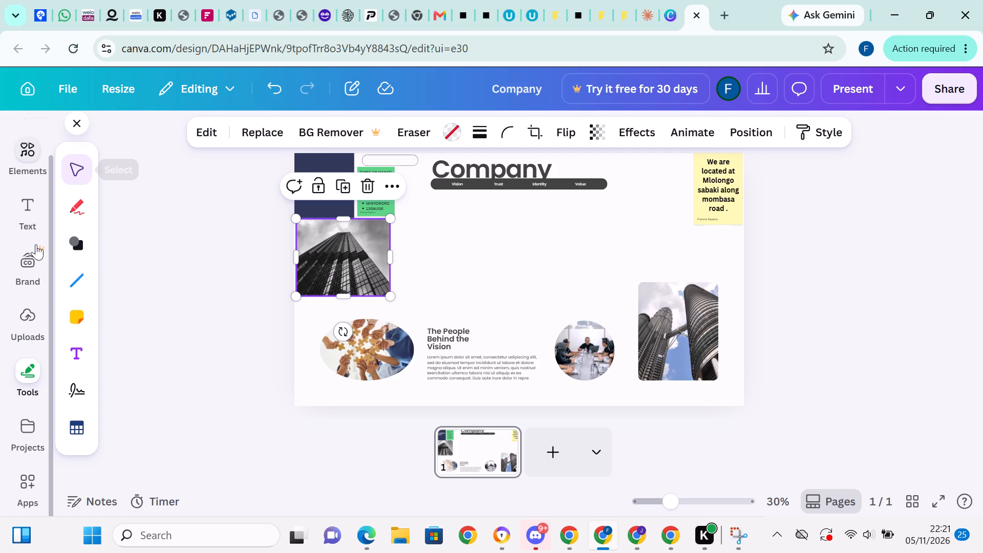
left_click(17, 265)
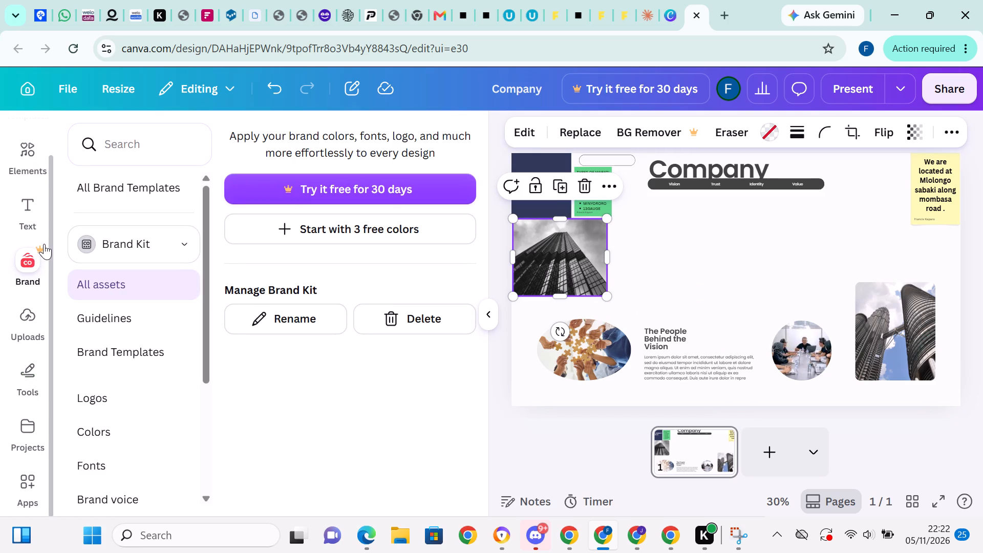
left_click(31, 164)
left_click(31, 164)
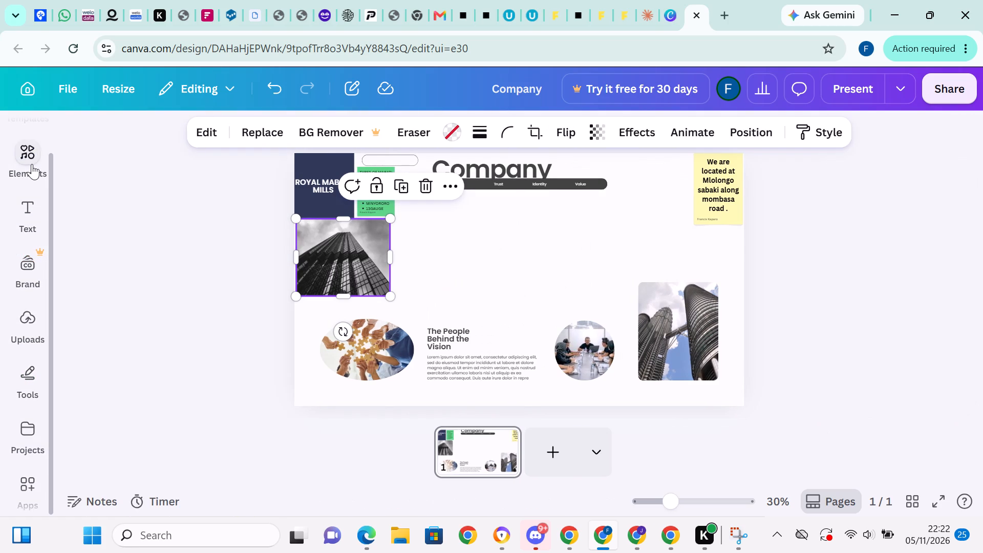
left_click(32, 164)
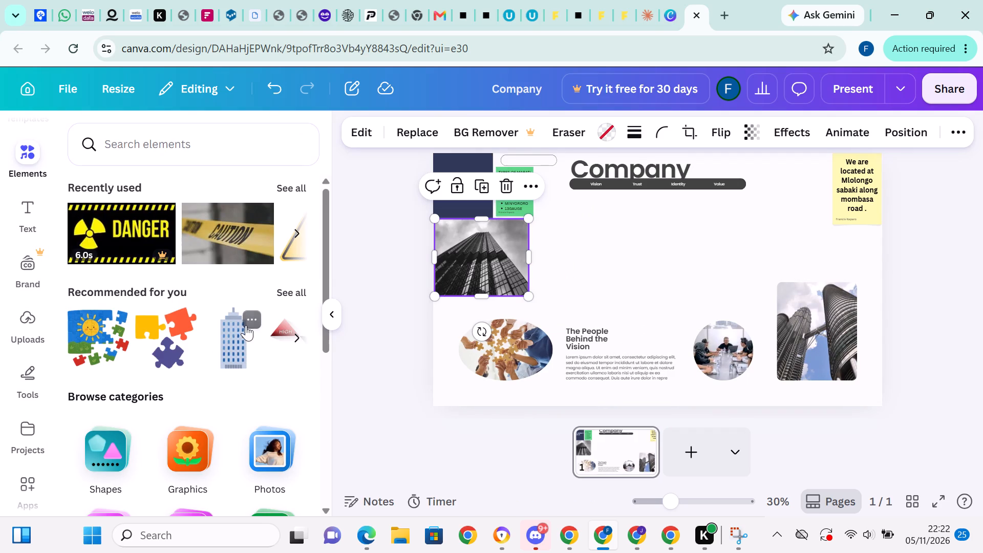
scroll(246, 325, "down", 3)
scroll(245, 325, "up", 3)
left_click(142, 151)
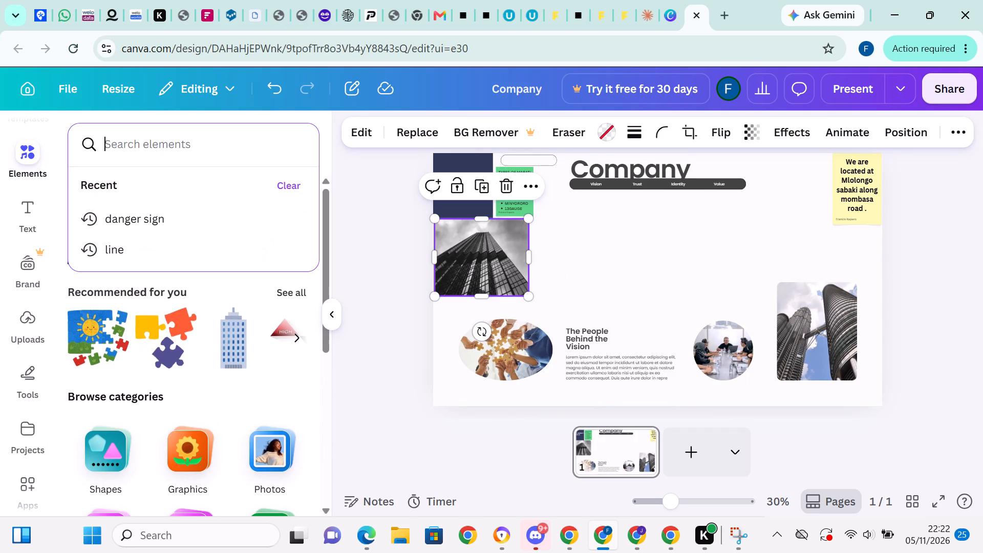
type("IE")
key("BackSpace")
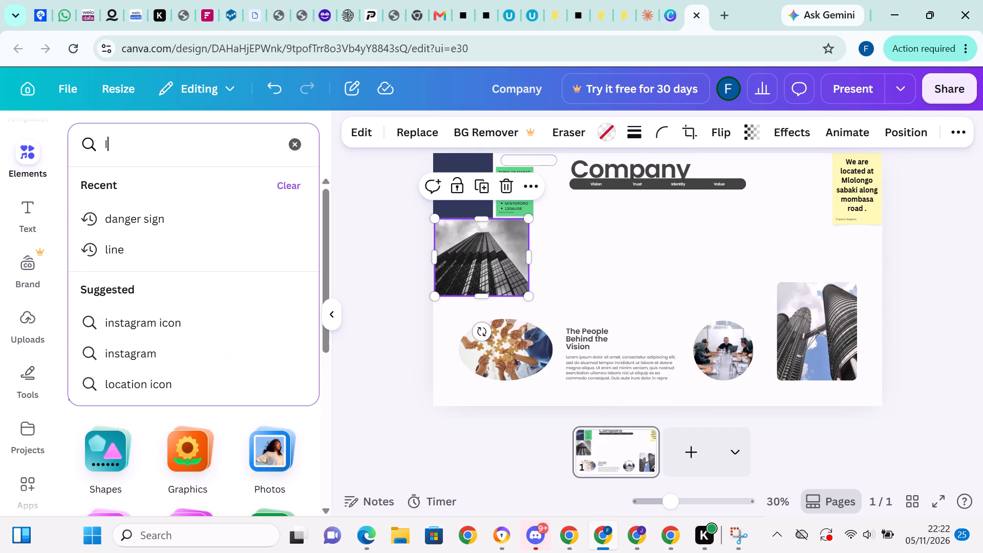
type("RON")
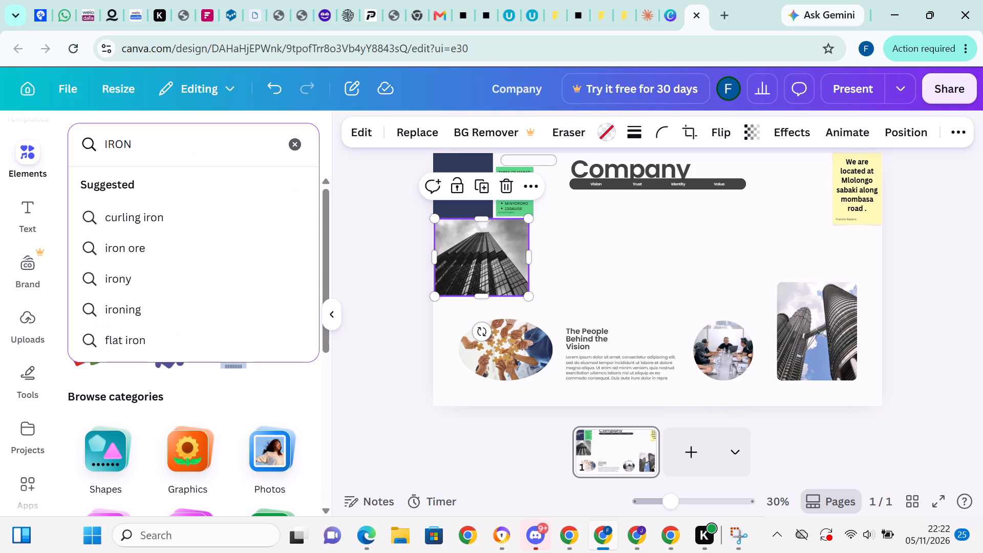
key("Return")
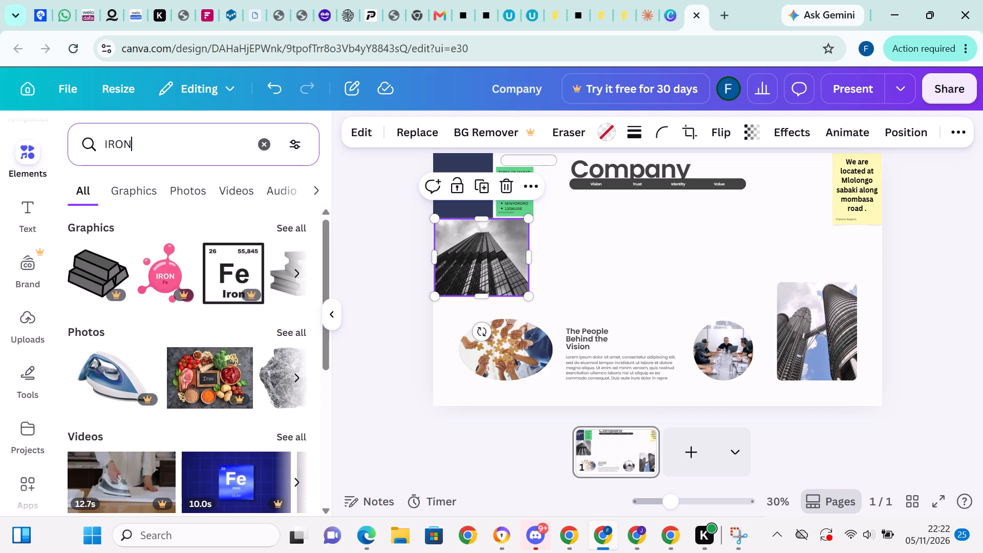
Refine the elements search to "IRON SHEET" and show all of its graphics results.
key("space")
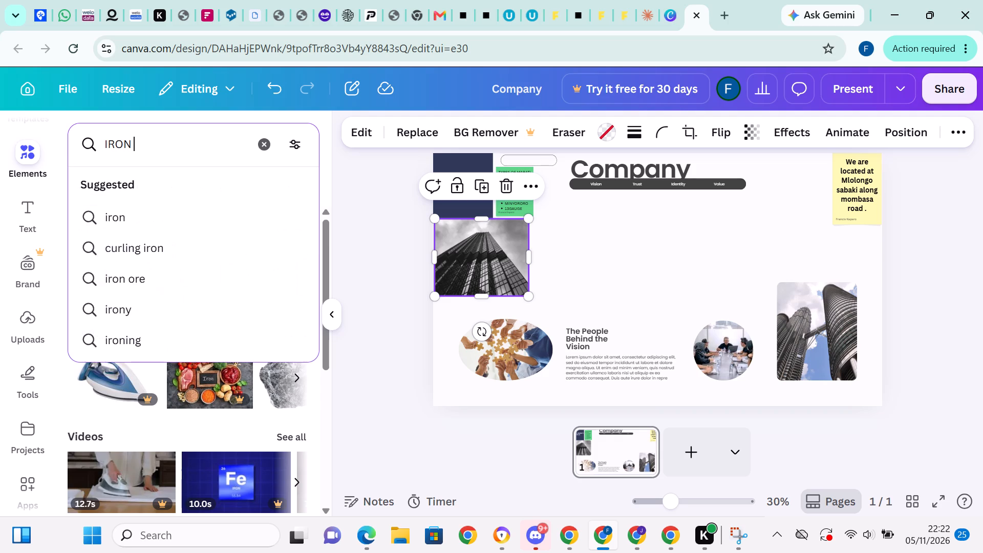
type("SH")
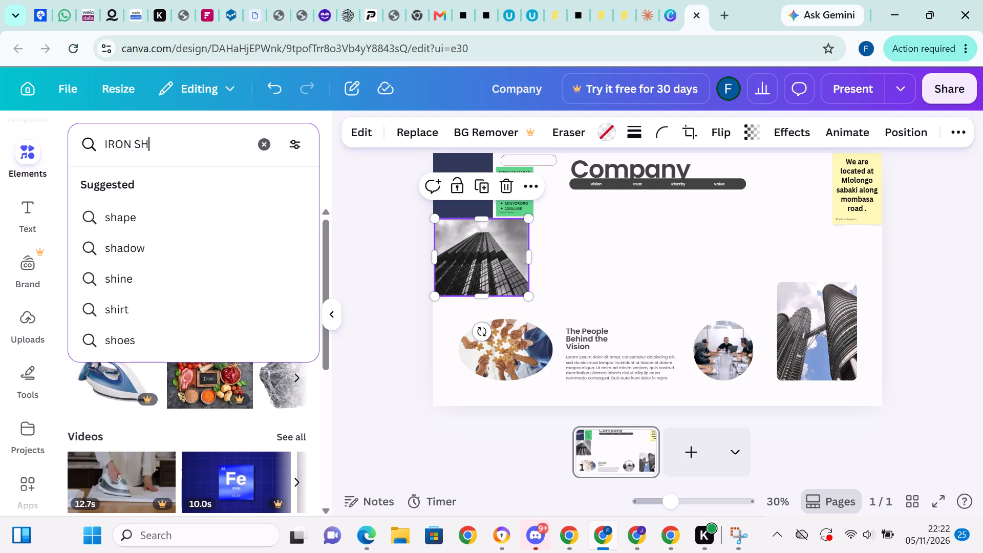
type("EET")
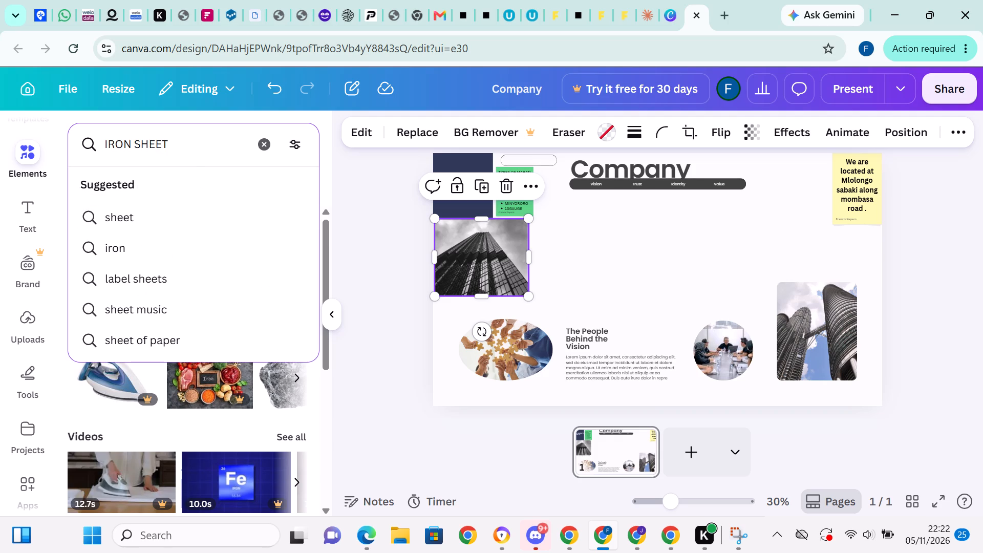
key("Return")
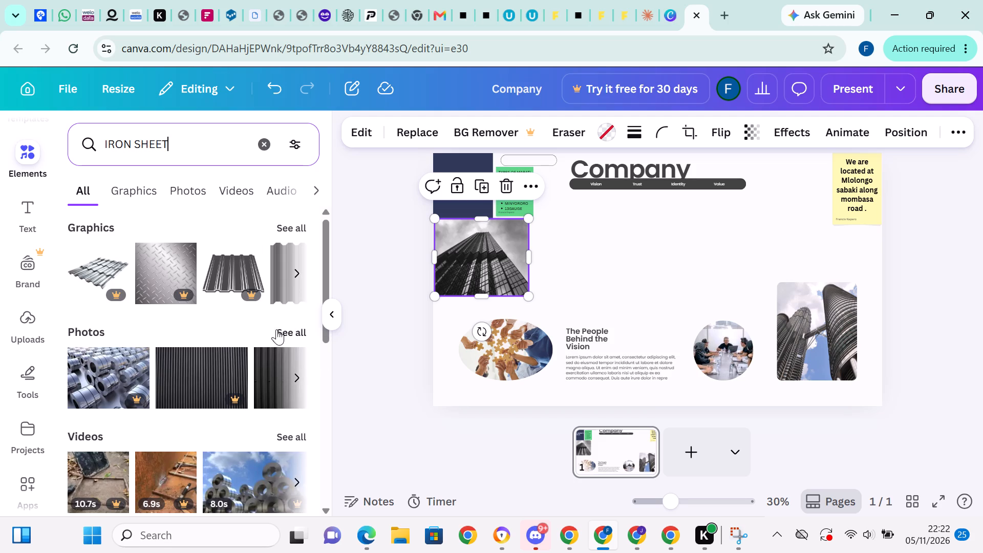
left_click(300, 226)
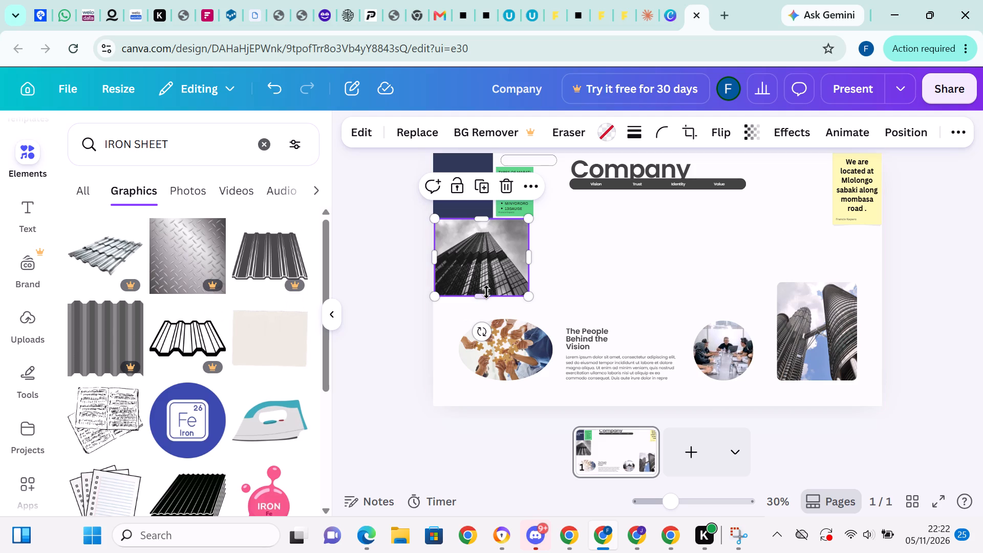
Delete the black-and-white skyscraper photo below the navy name block, together with its empty picture frame.
left_click(498, 277)
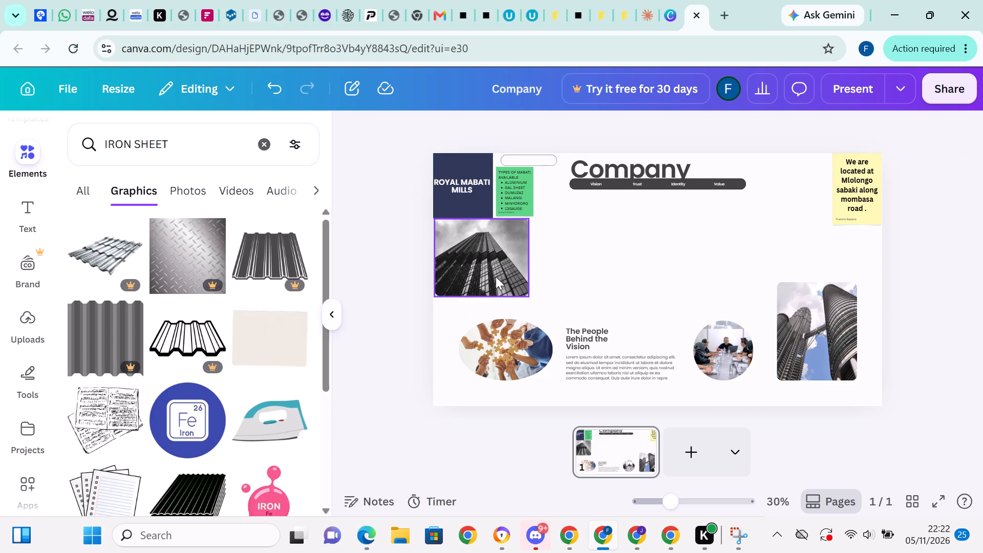
left_click(497, 275)
left_click(509, 183)
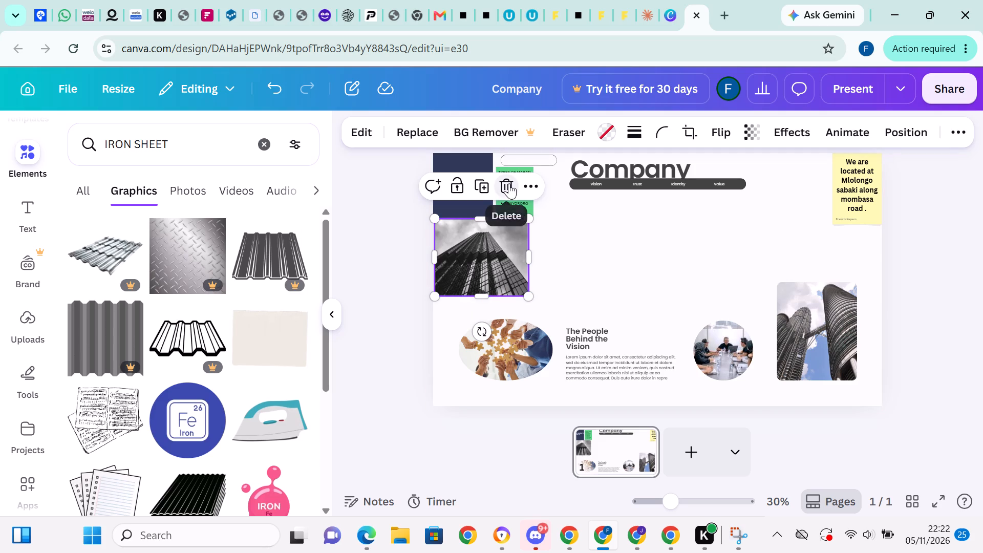
left_click(527, 228)
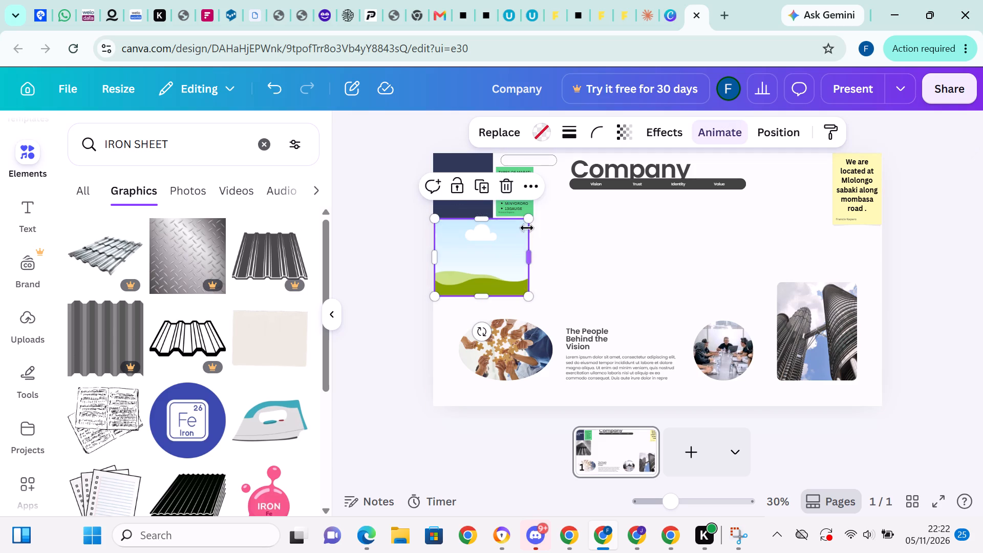
right_click(507, 248)
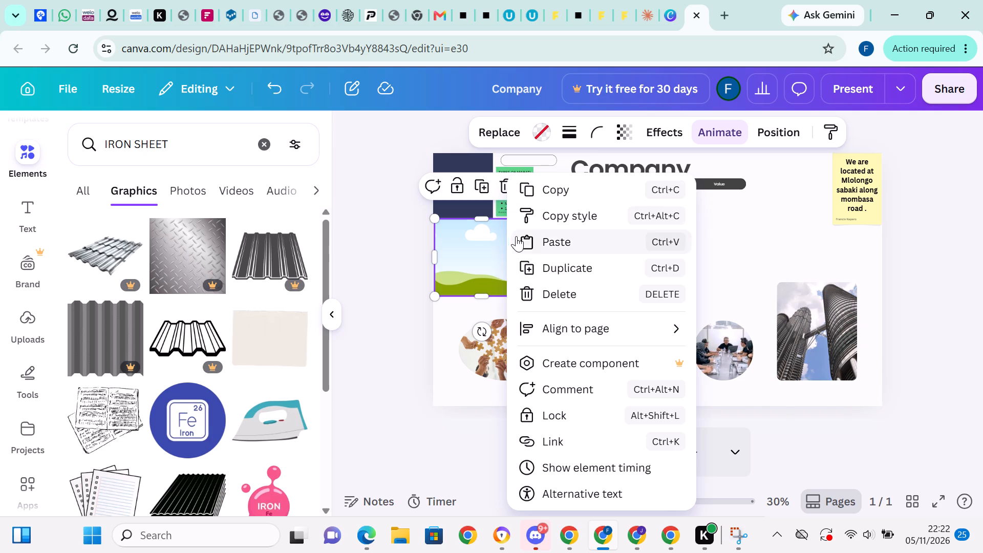
left_click(498, 247)
left_click(505, 188)
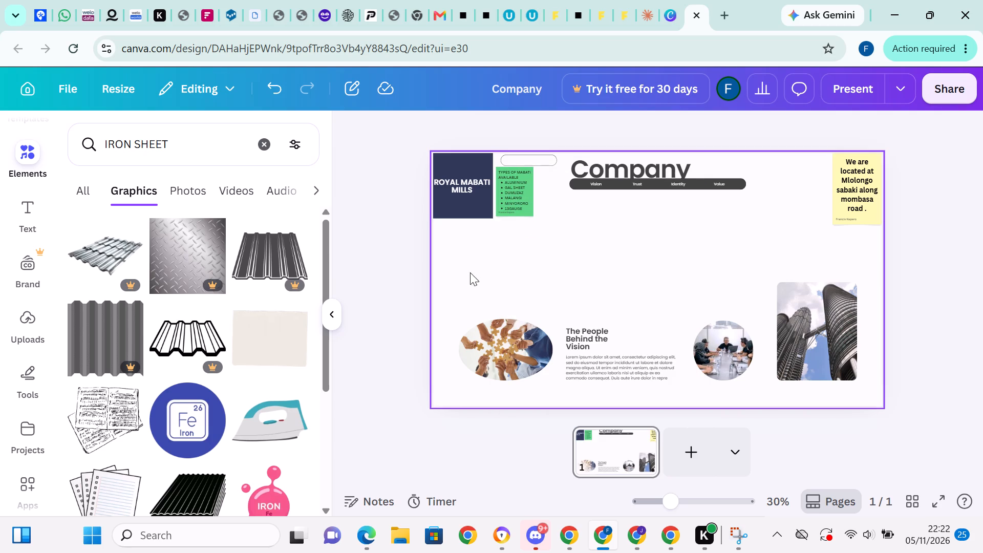
left_click(483, 254)
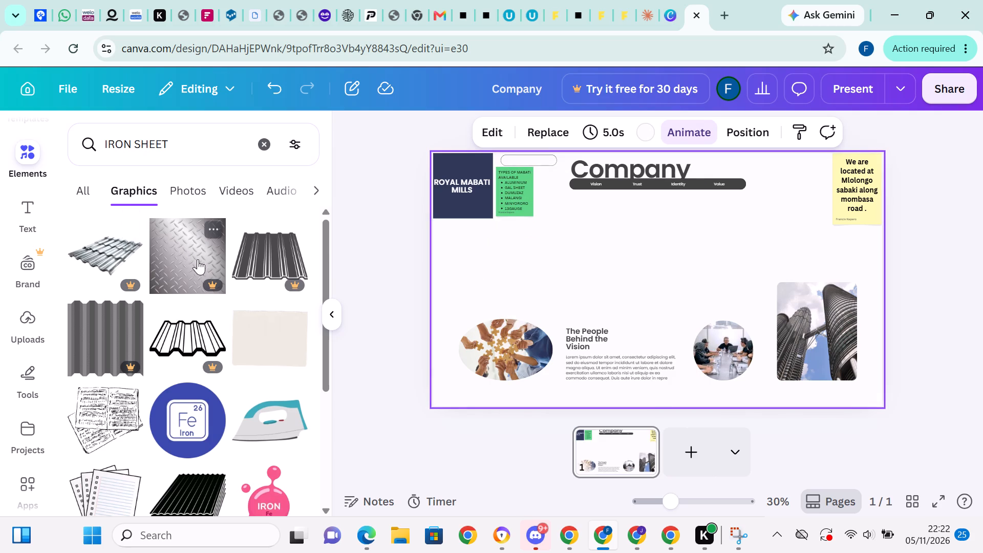
Insert the silver corrugated roofing sheet graphic and shrink it to fit the space between the navy block and the puzzle-hands photo.
left_click(120, 258)
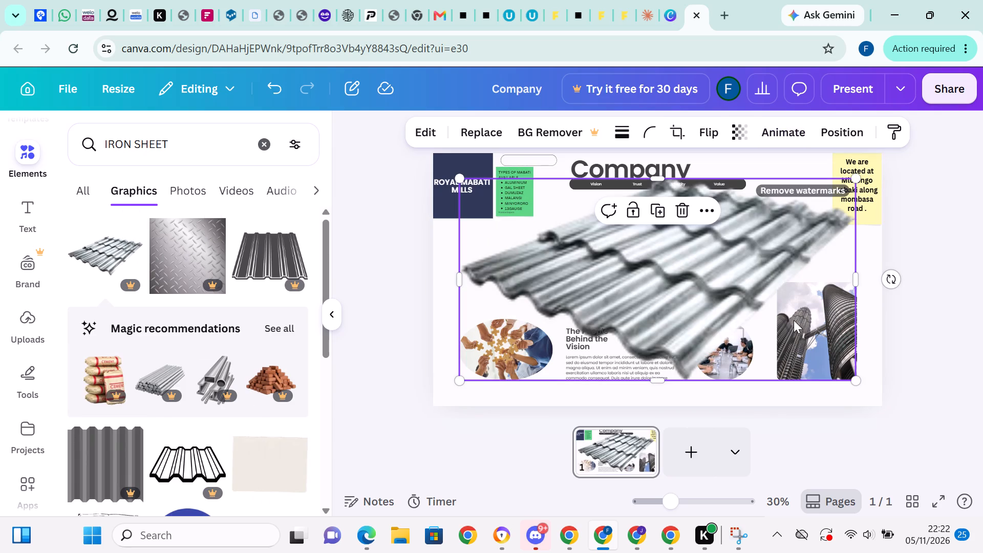
left_click_drag(857, 379, 836, 369)
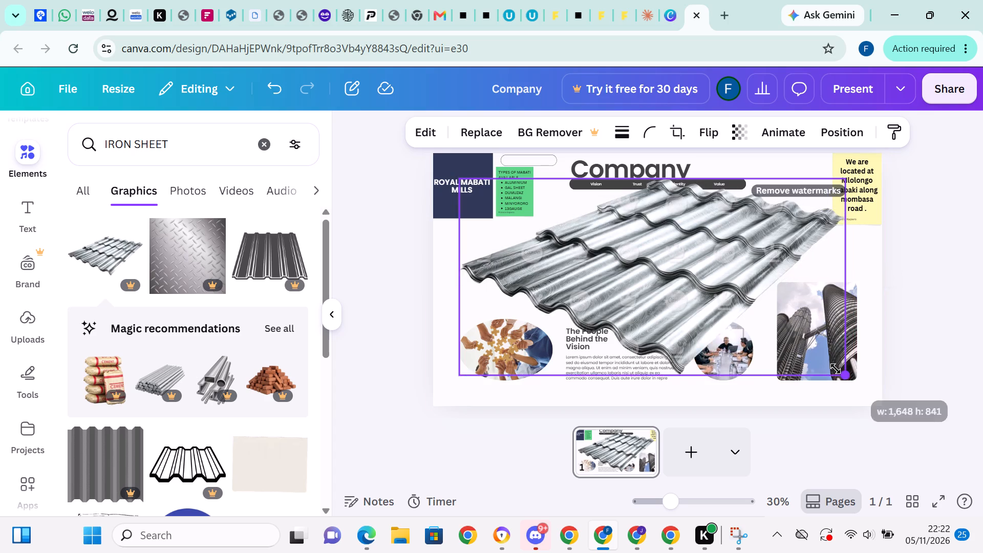
left_click_drag(836, 369, 672, 259)
left_click_drag(603, 245, 575, 264)
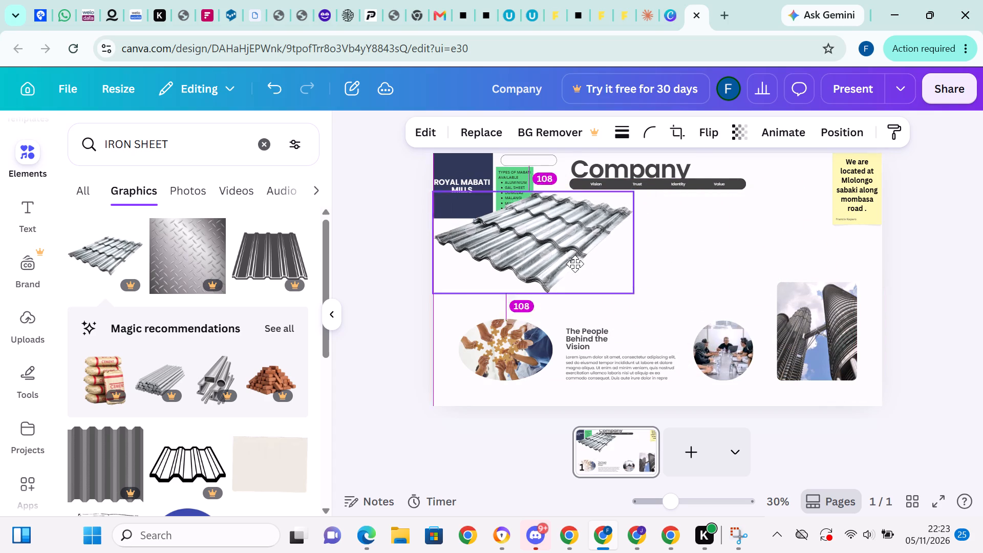
left_click_drag(575, 264, 552, 275)
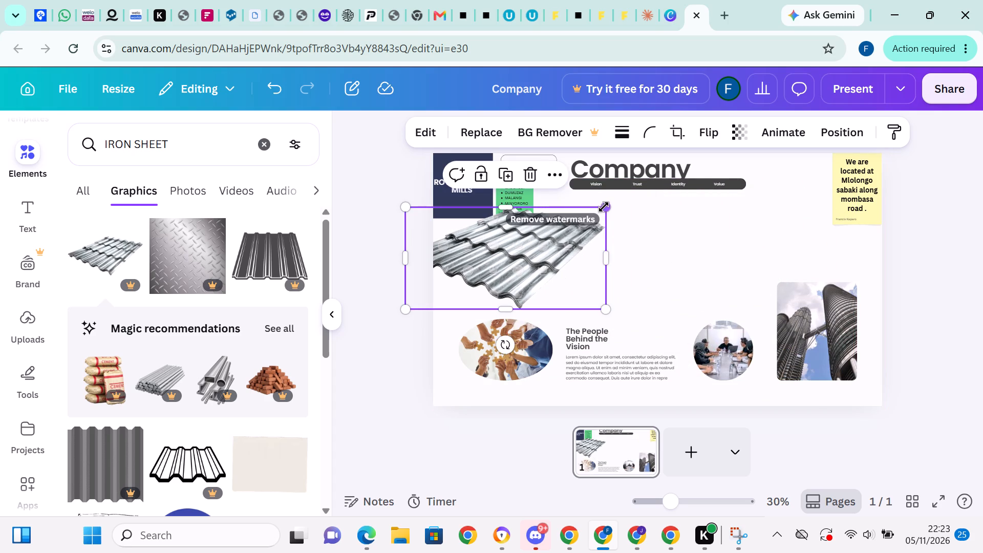
left_click_drag(605, 207, 574, 232)
left_click_drag(472, 248, 493, 254)
left_click_drag(591, 316, 532, 286)
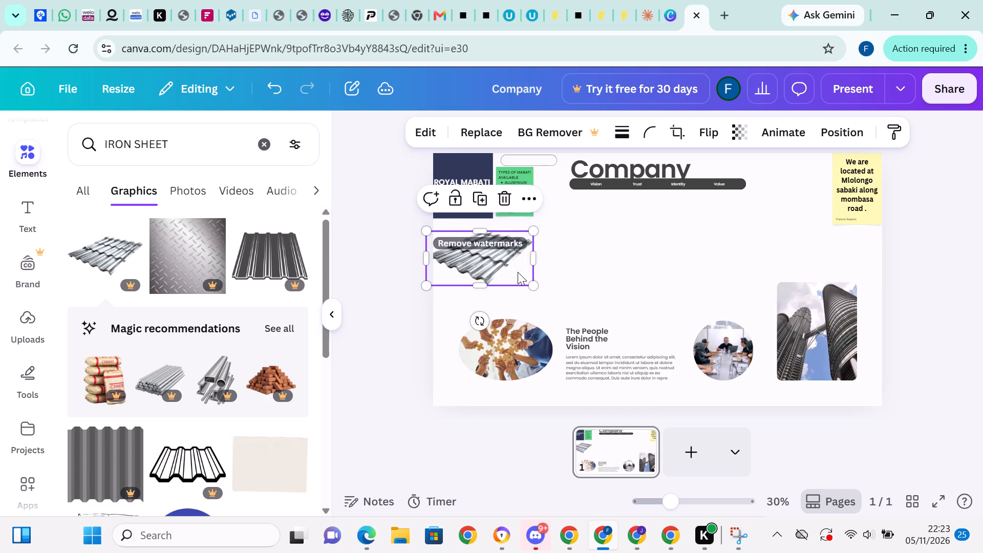
Position the roofing sheet graphic directly beneath the navy ROYAL MABATI MILLS block, flush with the page's left edge.
left_click_drag(511, 254, 520, 244)
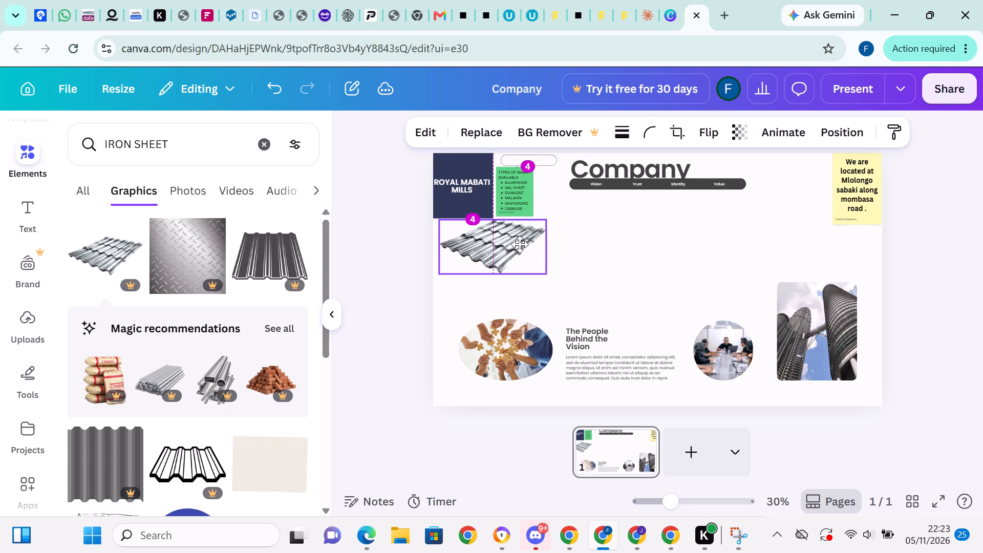
left_click_drag(520, 244, 518, 243)
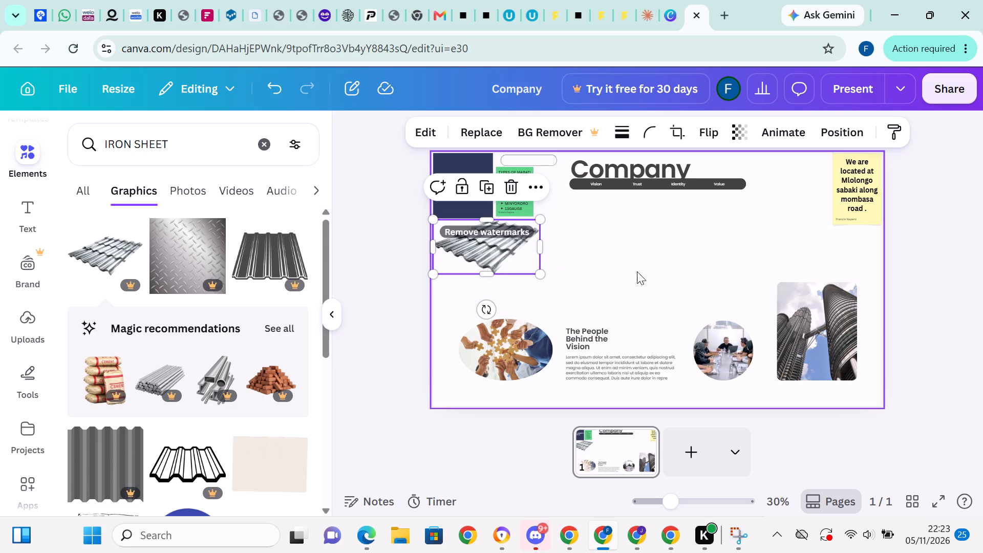
left_click(645, 260)
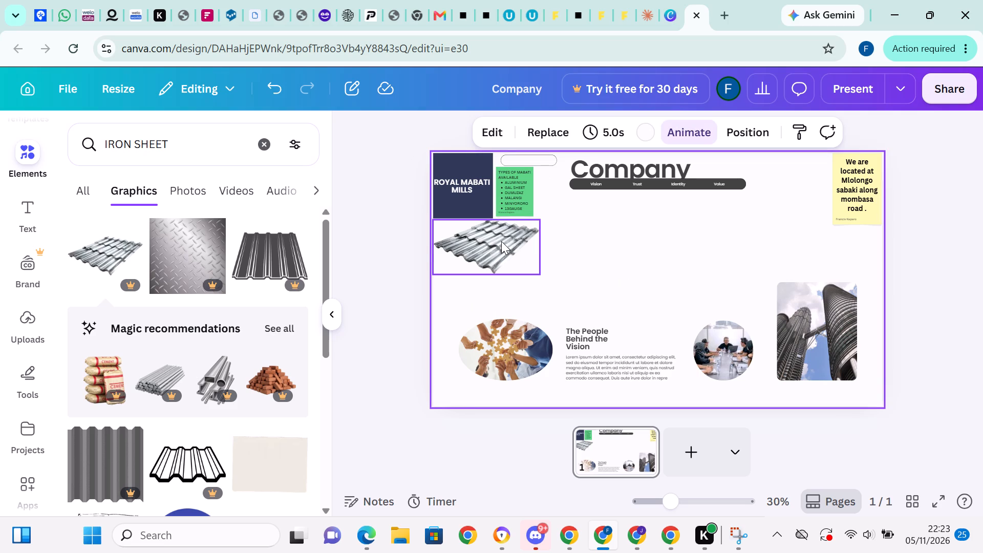
left_click(501, 241)
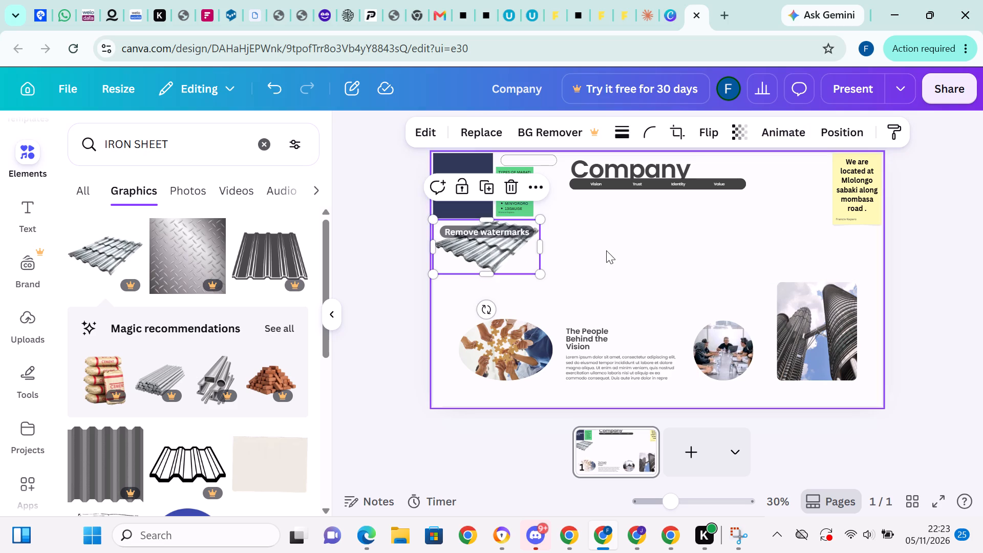
left_click(606, 250)
Look through the "IRON SHEET" graphics for another roofing sheet image suitable for the cover page.
scroll(277, 258, "down", 2)
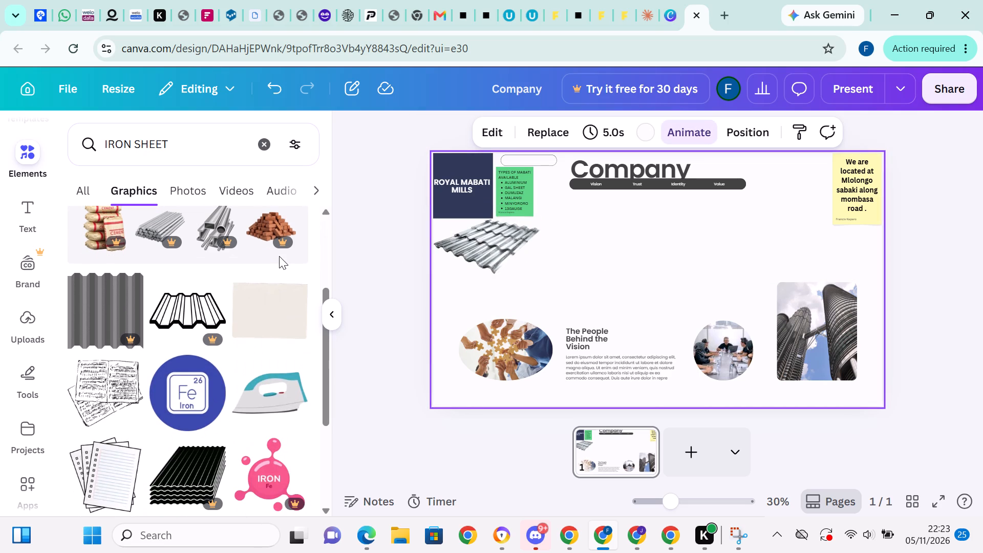
scroll(260, 292, "down", 2)
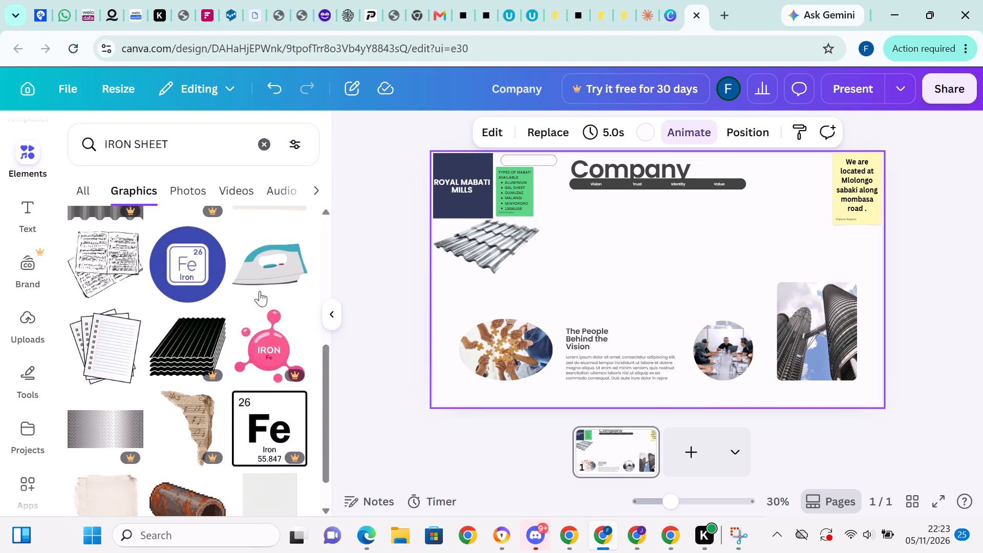
scroll(263, 288, "down", 3)
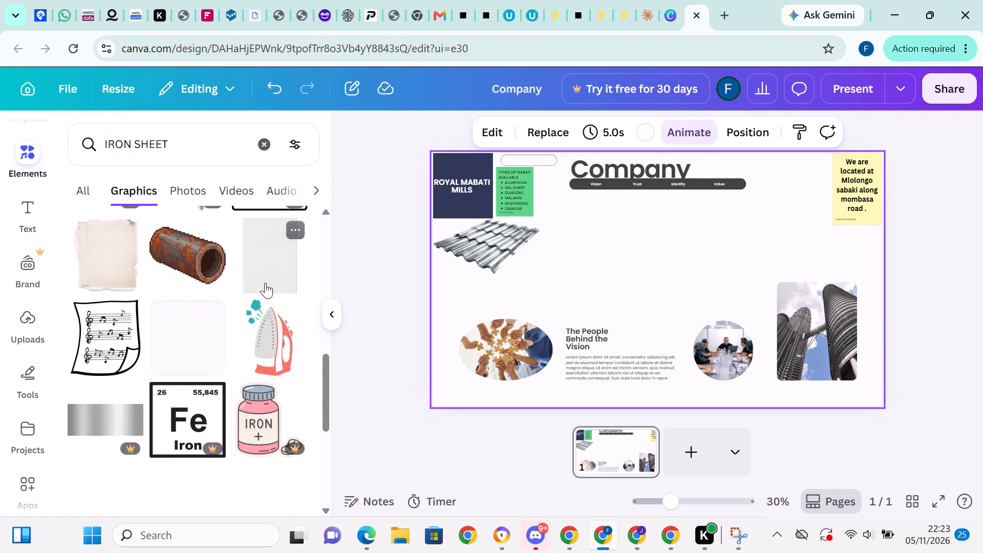
scroll(265, 282, "down", 5)
scroll(268, 275, "up", 5)
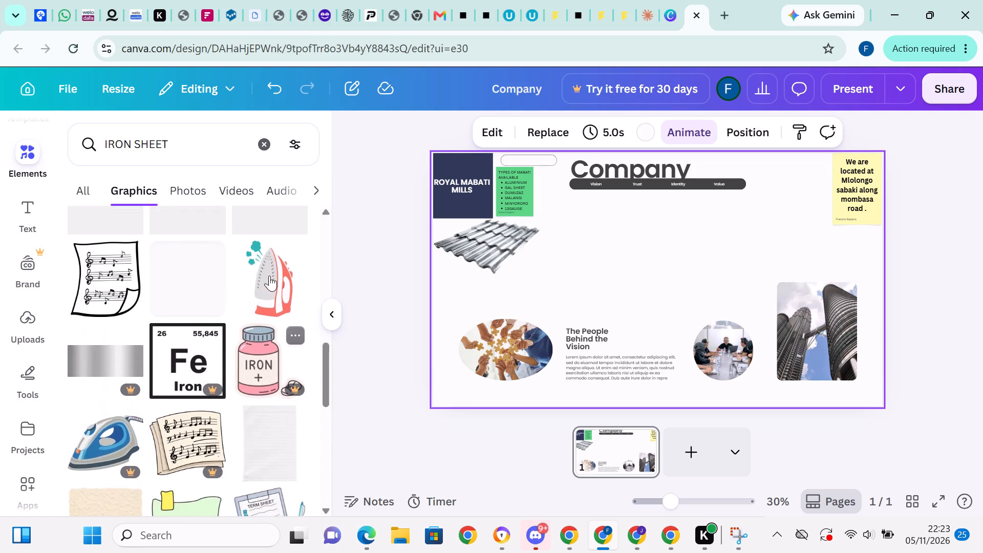
scroll(269, 275, "up", 6)
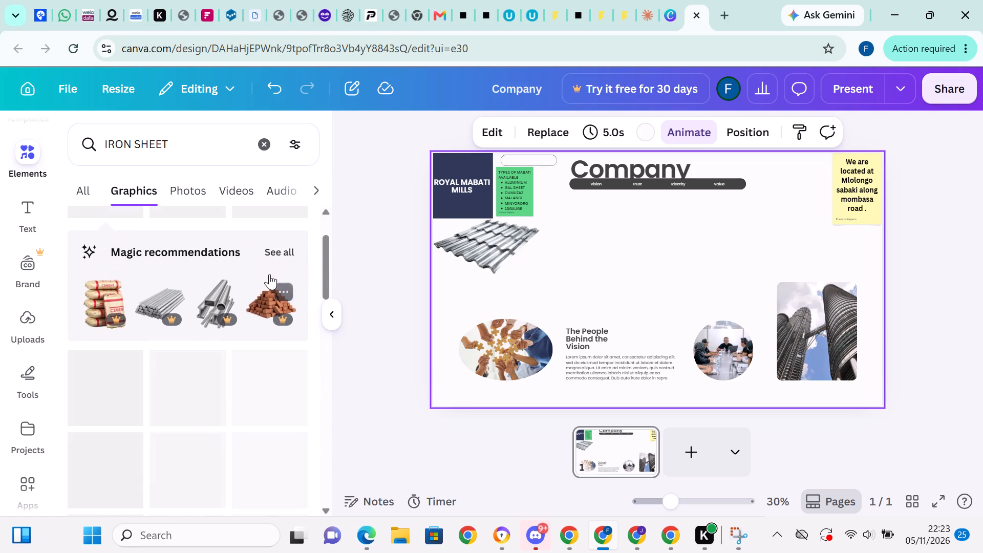
scroll(269, 273, "up", 2)
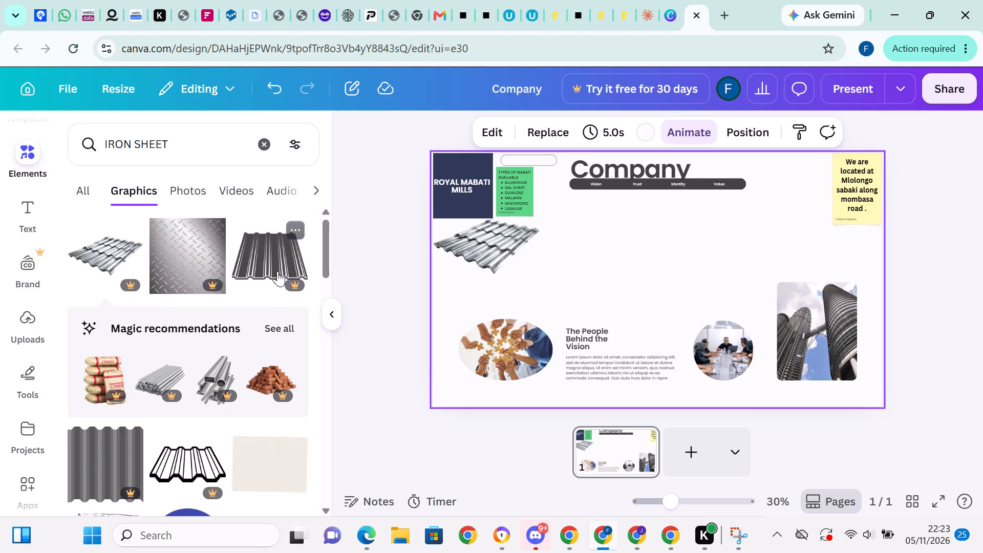
scroll(194, 324, "down", 1)
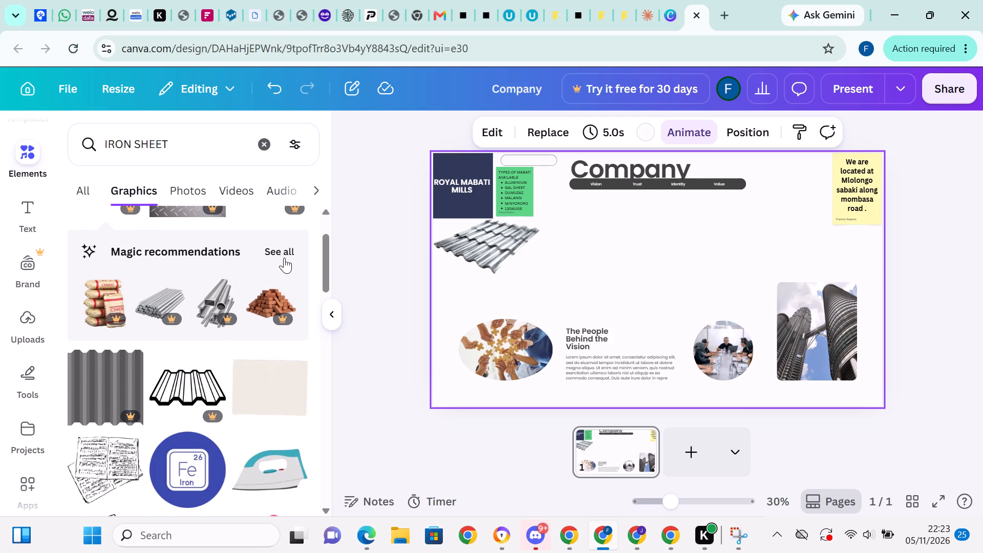
scroll(284, 259, "up", 3)
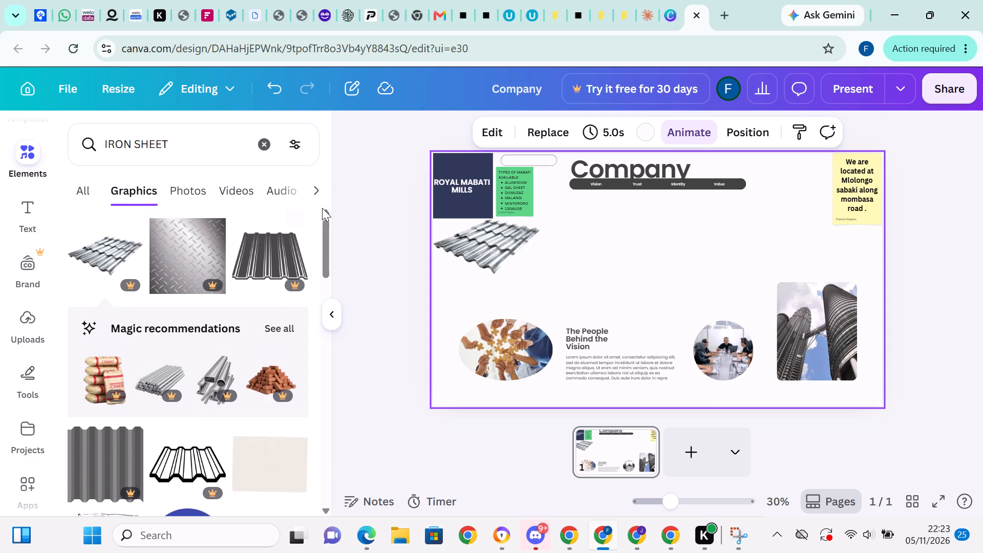
scroll(244, 322, "up", 3)
scroll(208, 309, "down", 1)
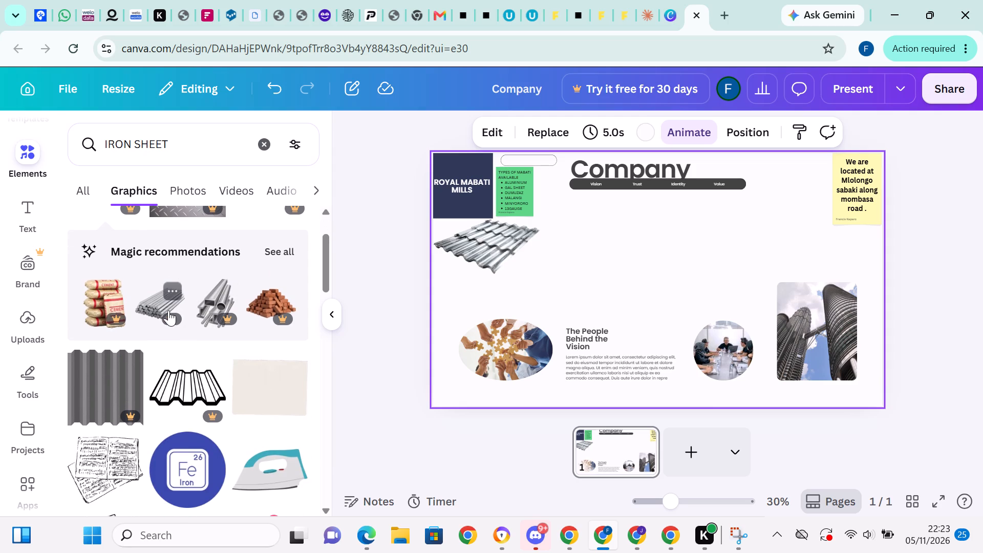
scroll(182, 303, "down", 3)
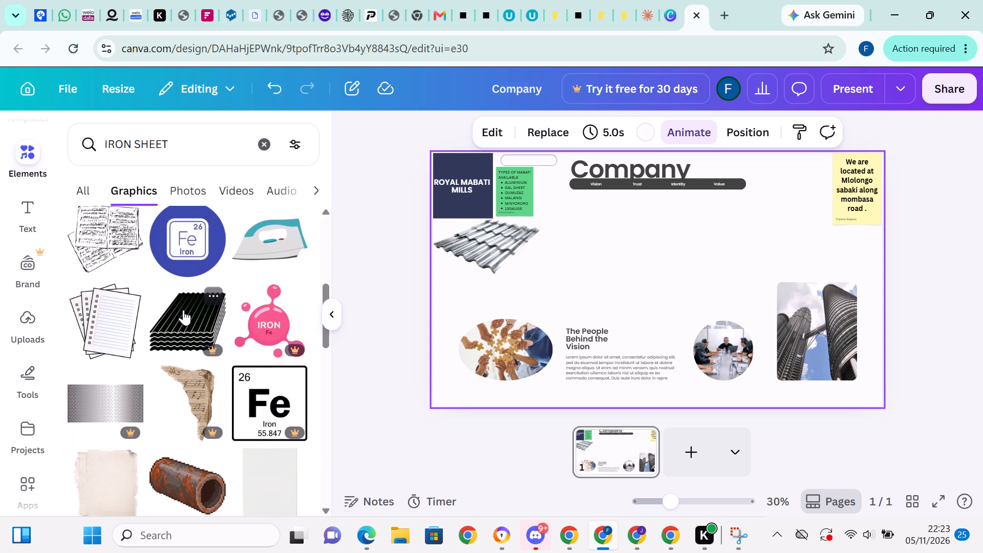
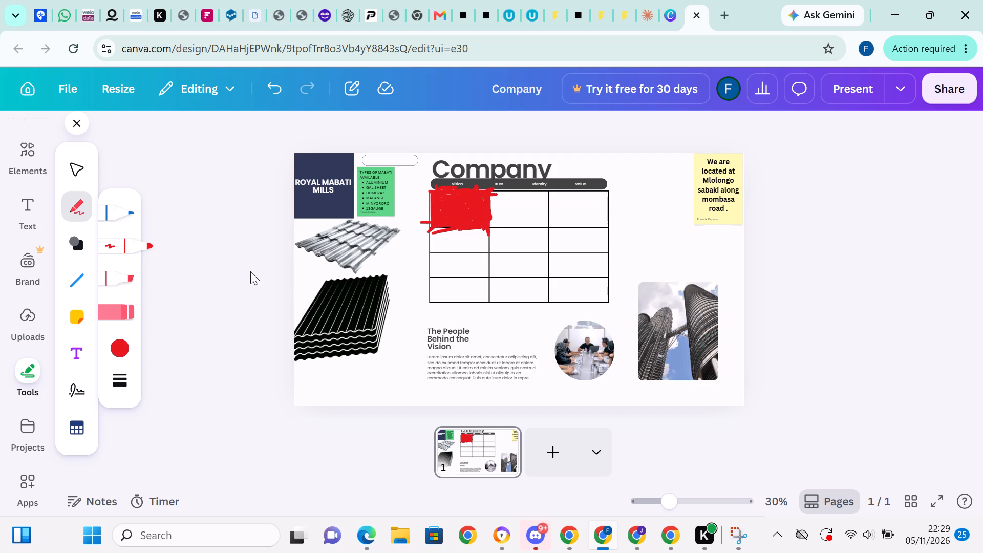
Erase the red marker scribble covering the first cell of the table below the Company header bar.
left_click(124, 310)
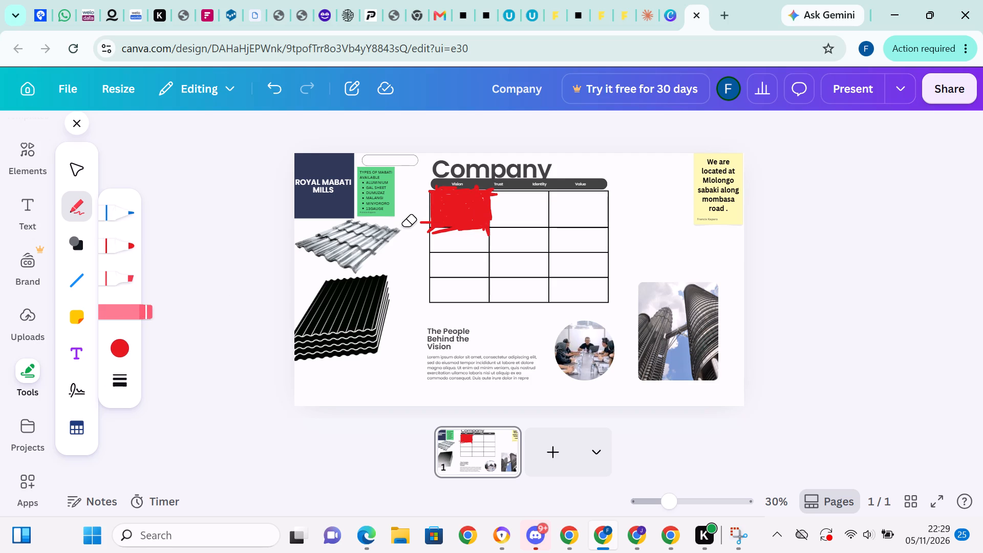
left_click(418, 215)
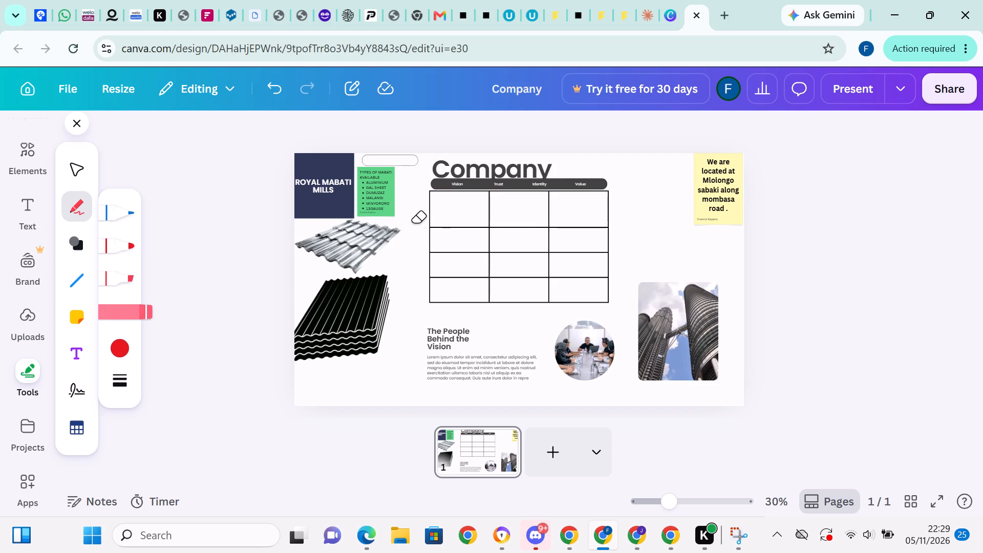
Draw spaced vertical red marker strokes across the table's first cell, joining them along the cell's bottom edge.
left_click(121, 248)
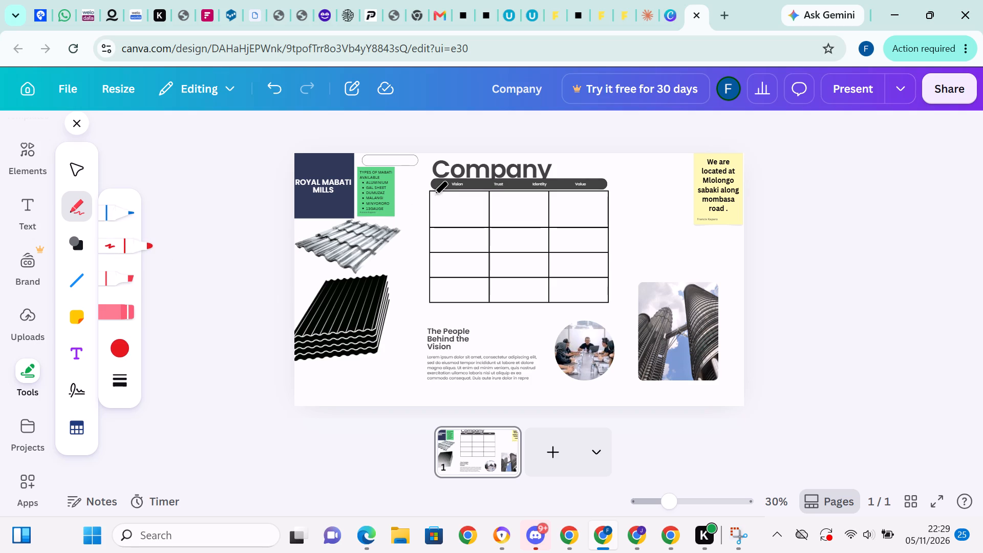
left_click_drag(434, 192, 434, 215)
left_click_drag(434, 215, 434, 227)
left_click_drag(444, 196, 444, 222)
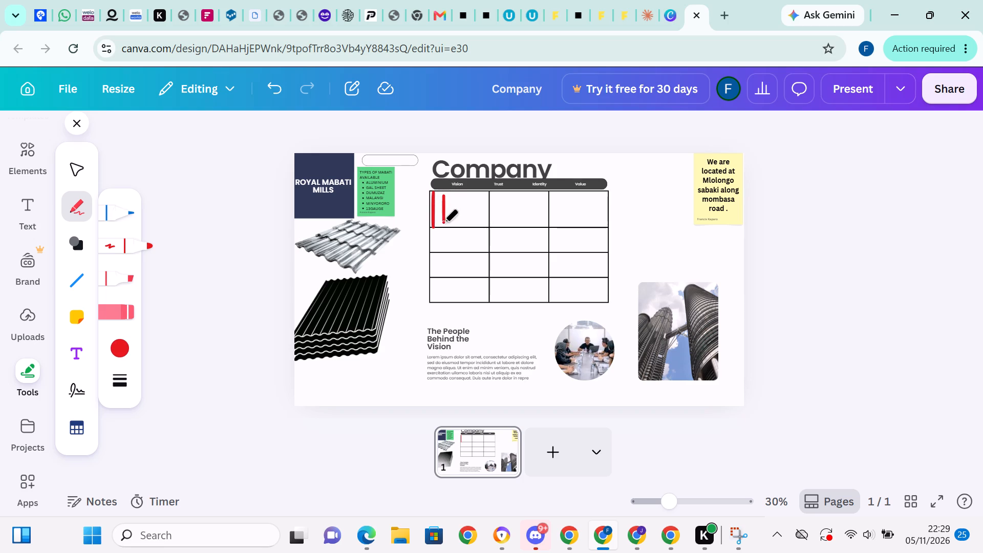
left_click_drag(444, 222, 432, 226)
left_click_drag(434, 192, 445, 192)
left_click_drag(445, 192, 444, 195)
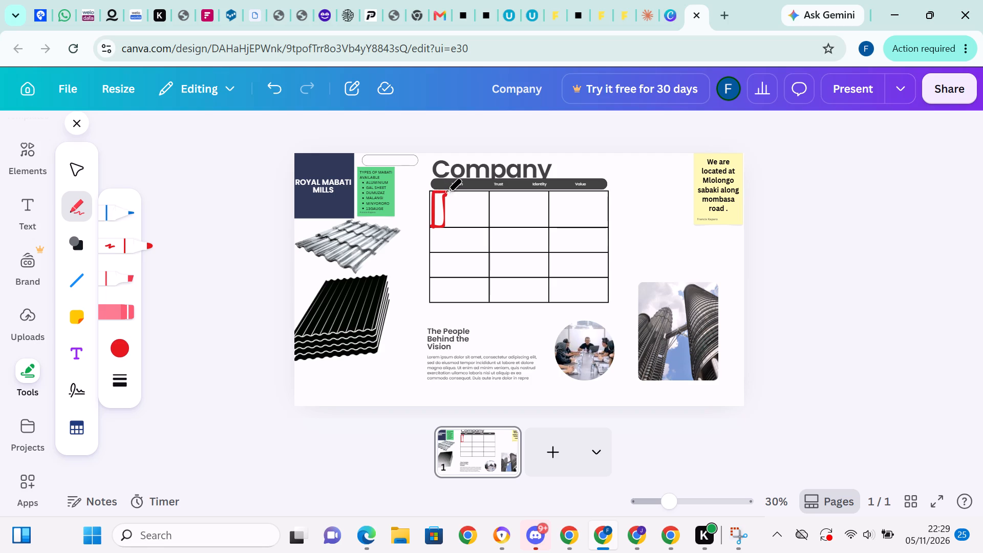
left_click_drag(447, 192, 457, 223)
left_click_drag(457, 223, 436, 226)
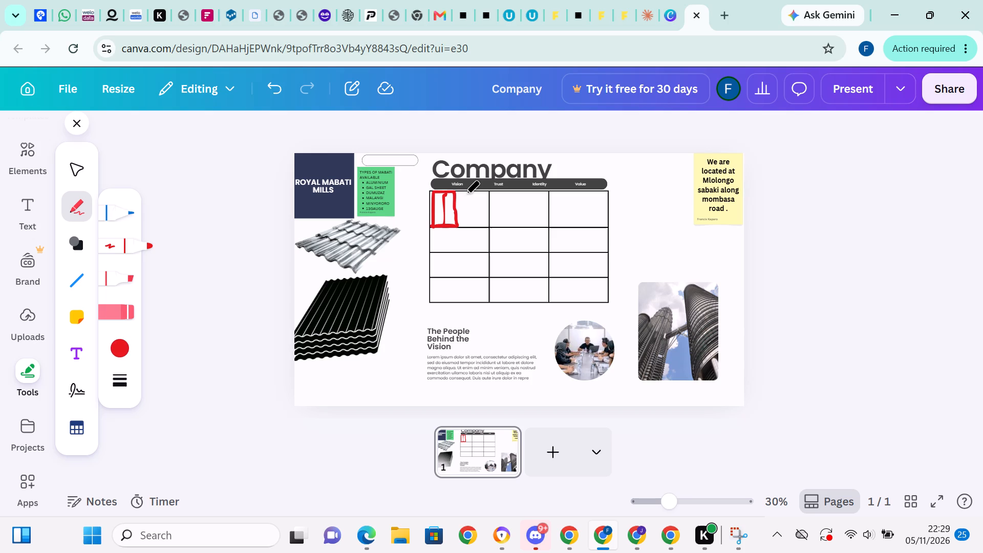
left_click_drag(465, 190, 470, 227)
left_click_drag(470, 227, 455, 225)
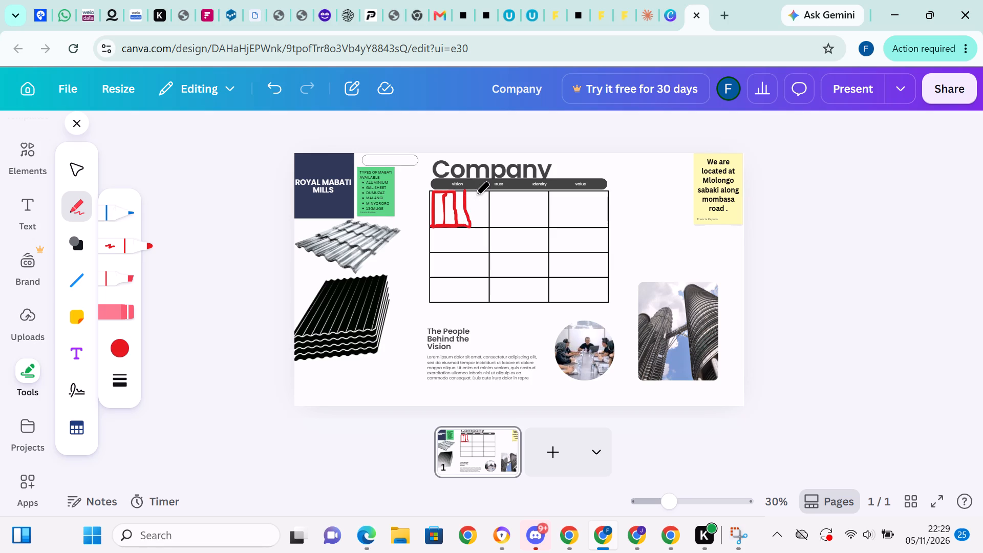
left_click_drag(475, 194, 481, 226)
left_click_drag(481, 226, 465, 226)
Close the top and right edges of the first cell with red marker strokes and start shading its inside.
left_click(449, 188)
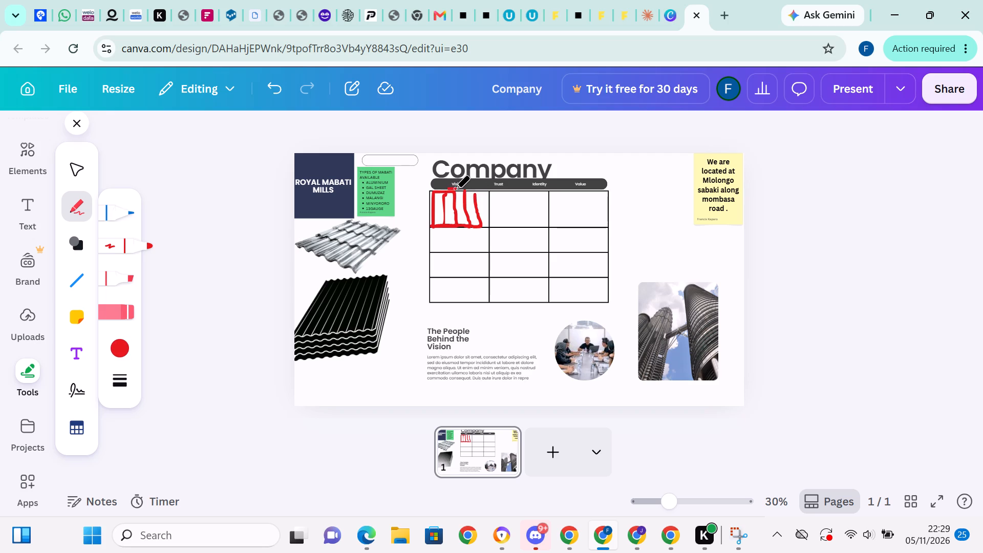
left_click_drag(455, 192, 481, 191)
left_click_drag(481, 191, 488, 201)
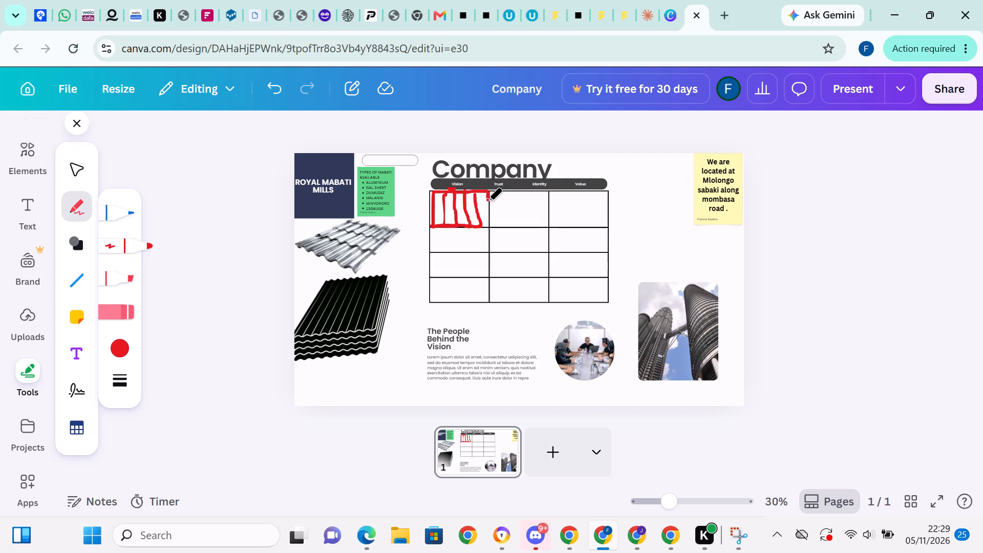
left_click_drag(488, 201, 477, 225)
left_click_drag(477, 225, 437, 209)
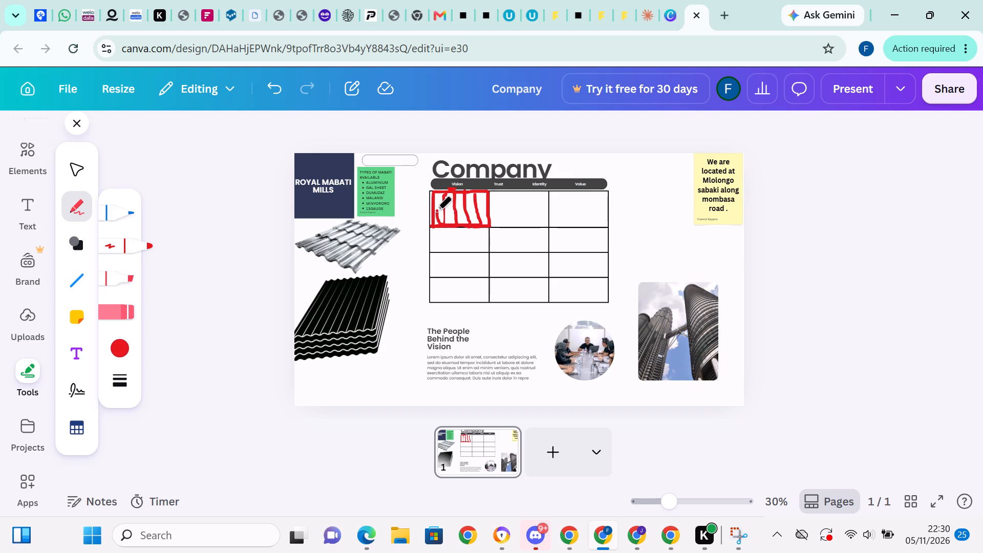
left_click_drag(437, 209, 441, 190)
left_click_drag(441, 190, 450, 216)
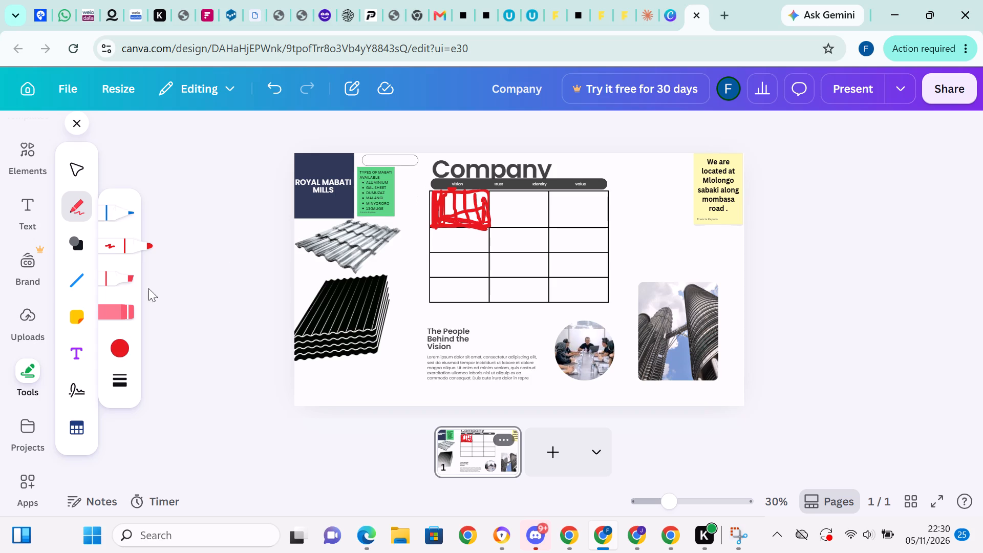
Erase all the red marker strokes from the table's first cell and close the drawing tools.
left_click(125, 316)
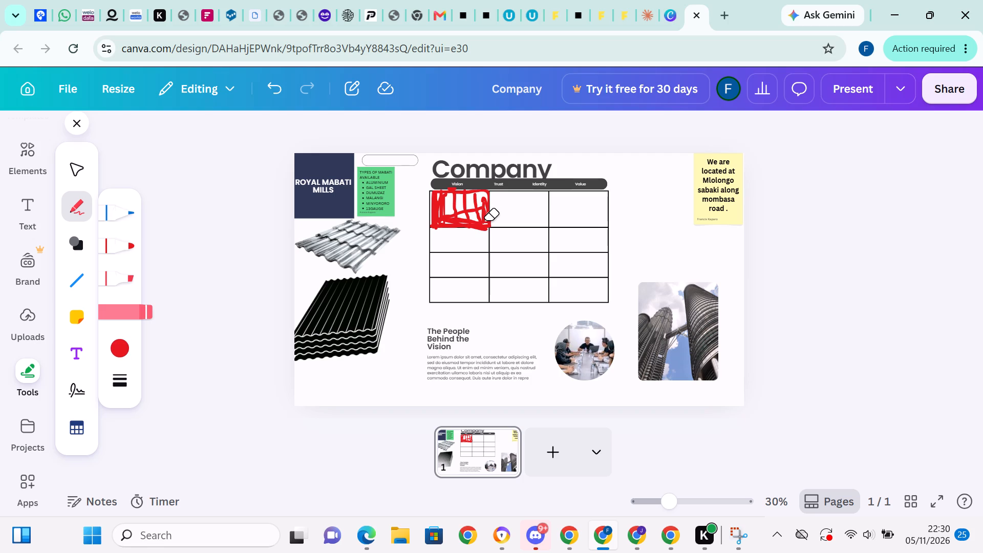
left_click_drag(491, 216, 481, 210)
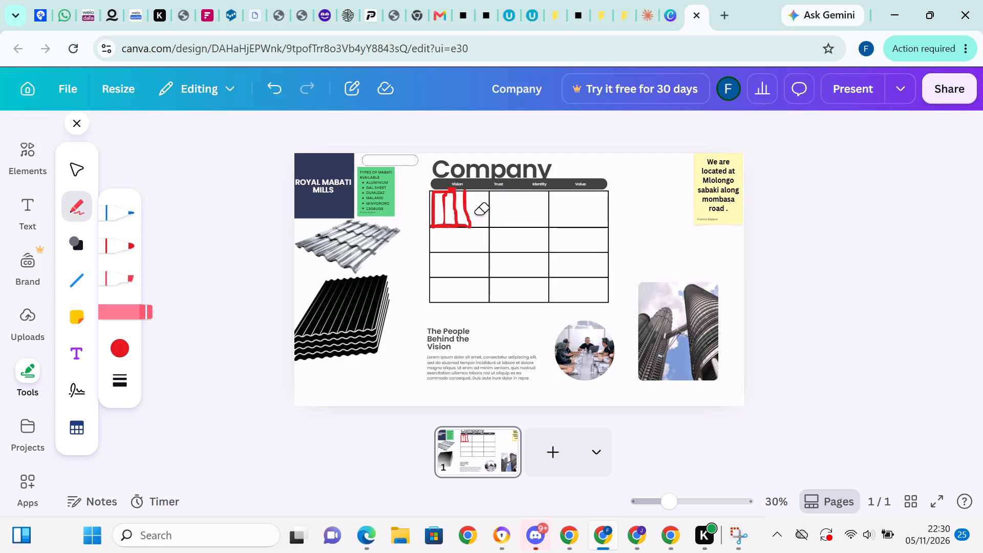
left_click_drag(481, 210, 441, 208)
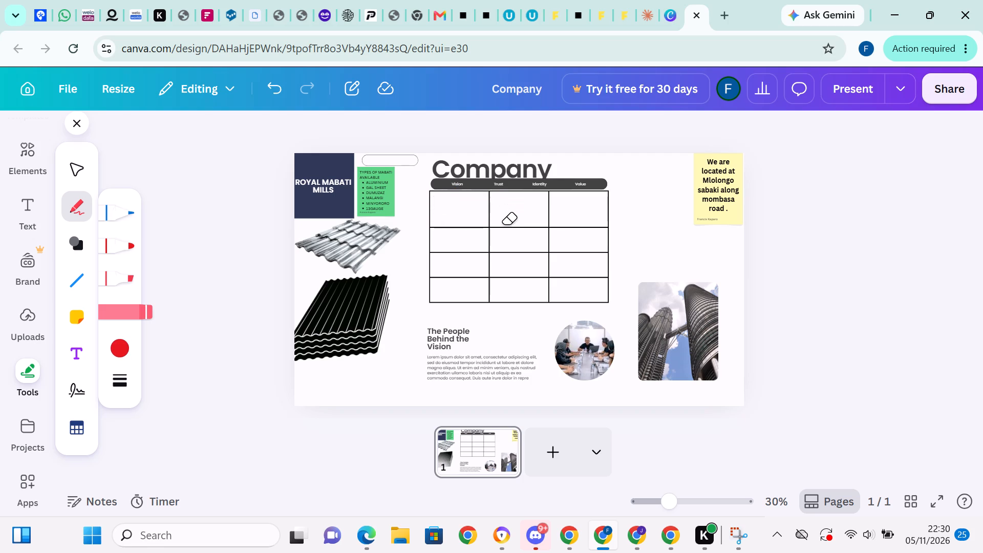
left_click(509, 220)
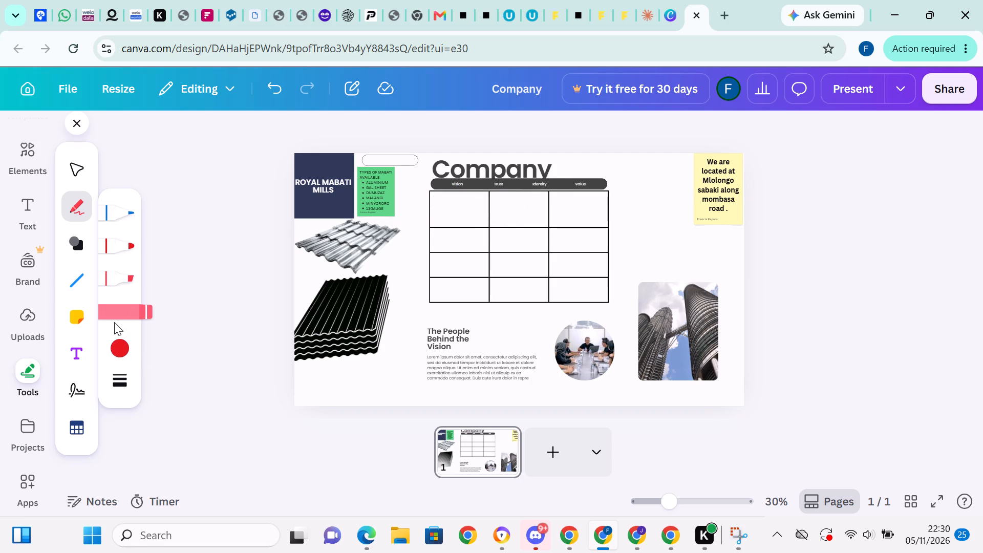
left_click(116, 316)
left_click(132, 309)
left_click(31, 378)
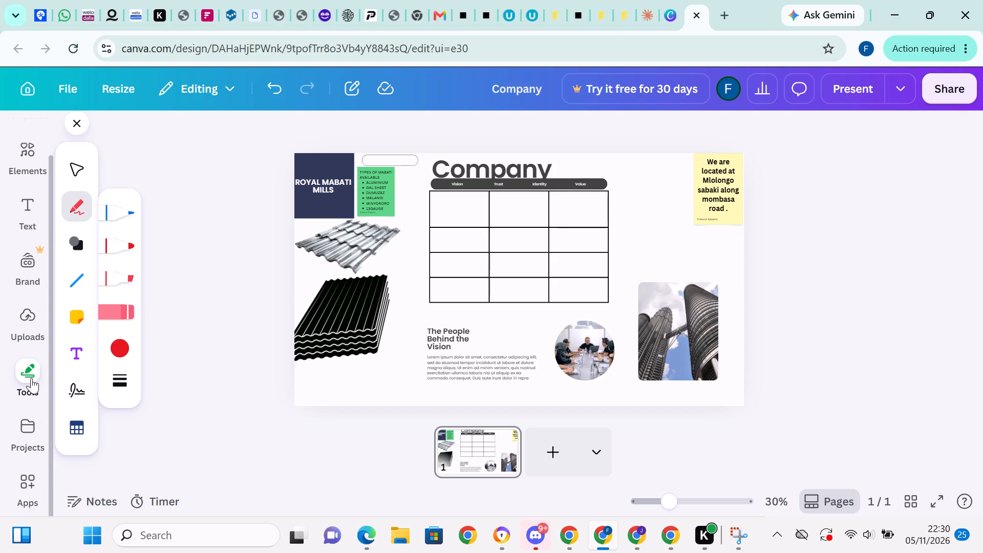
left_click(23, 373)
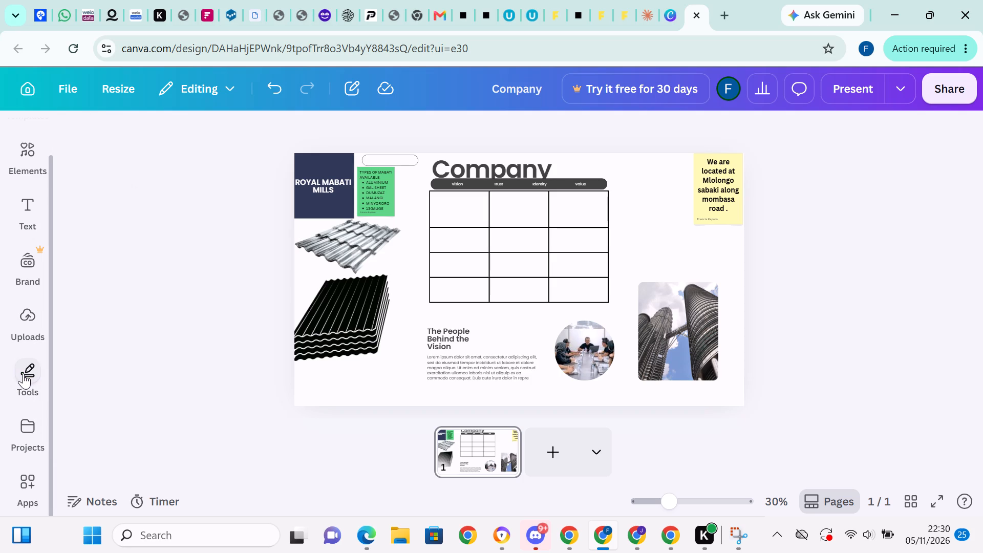
Delete the entire empty table beneath the Vision, Trust, Identity, Value bar.
left_click(517, 224)
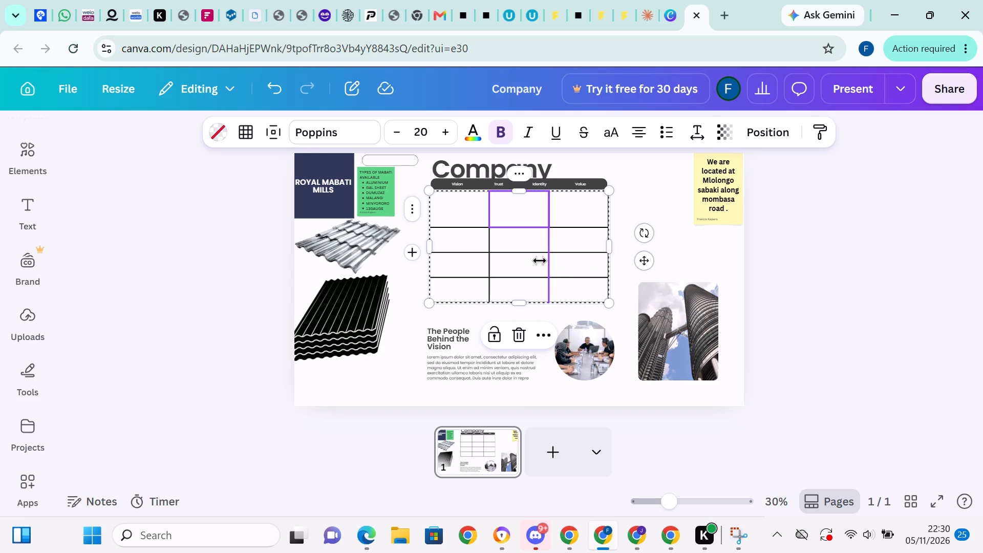
left_click_drag(540, 261, 564, 253)
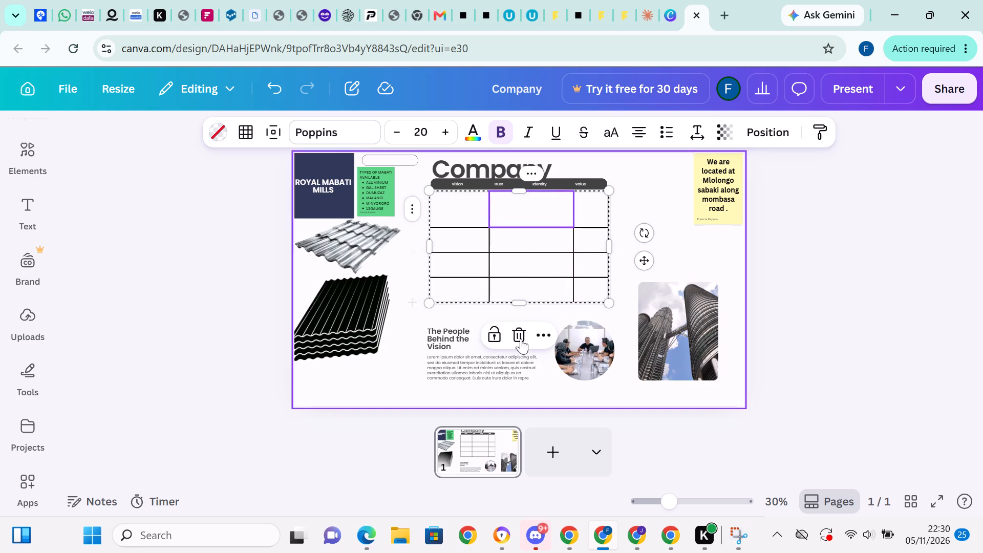
left_click(517, 342)
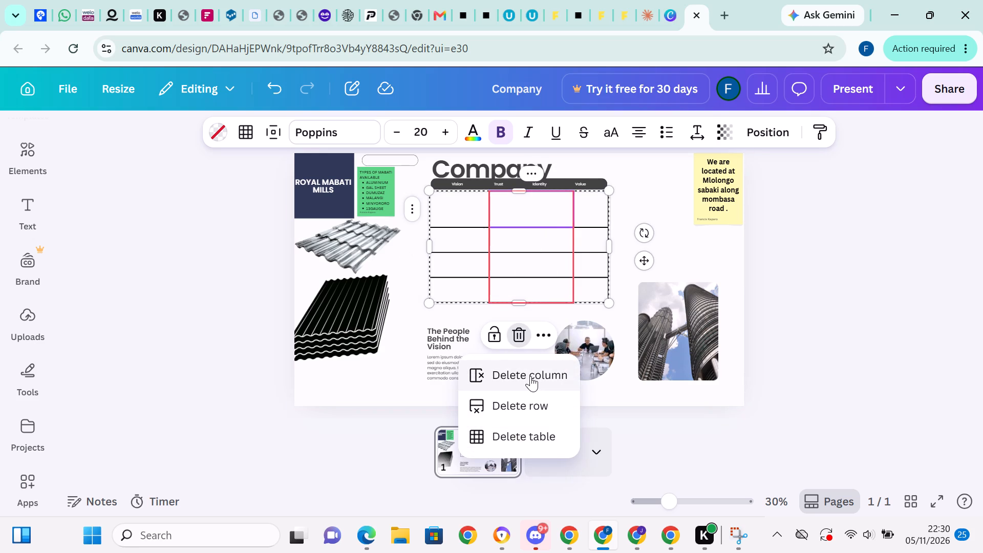
left_click(533, 432)
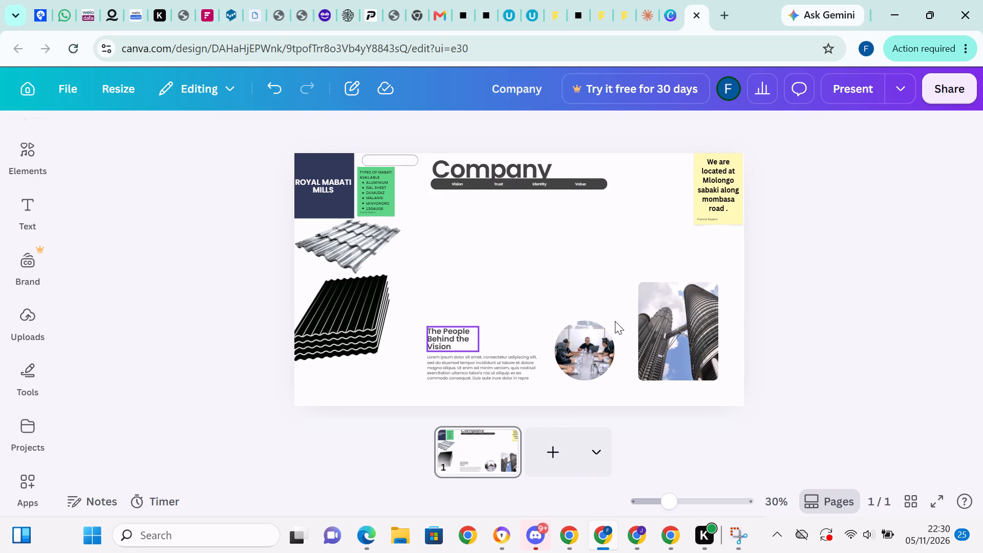
Delete the skyscraper photo from its frame beside the round meeting photo.
left_click(675, 333)
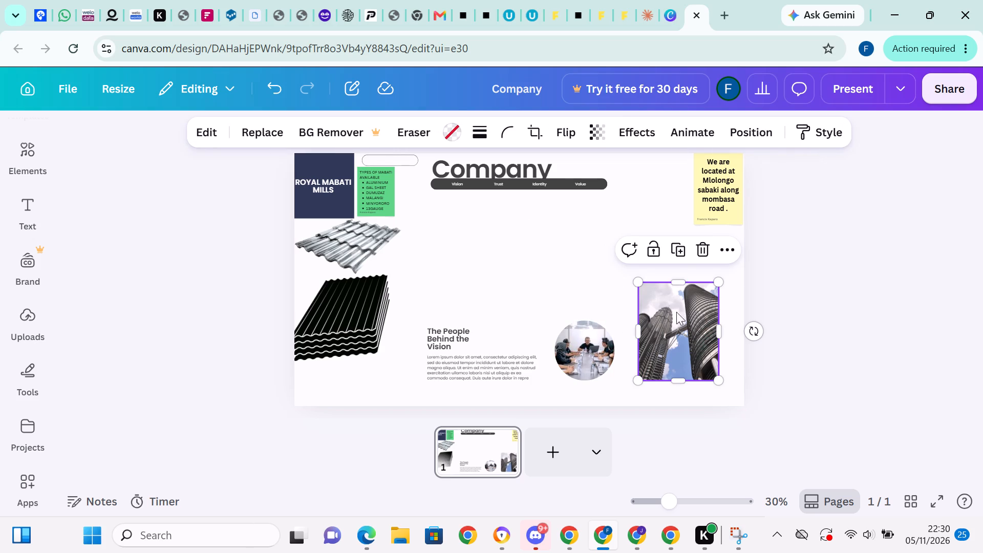
left_click(704, 253)
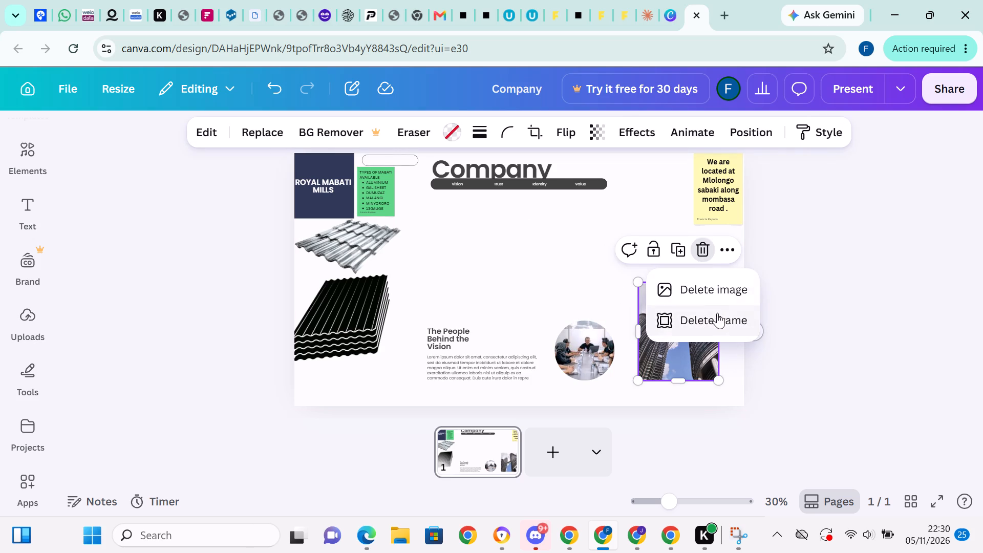
left_click(725, 290)
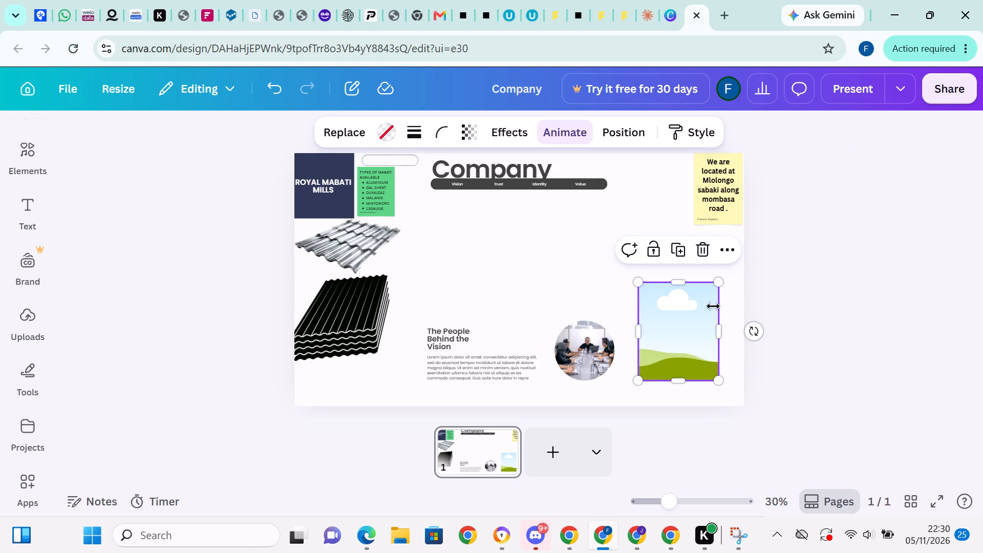
Search the elements library for NAILS and look through the results for roofing nails.
left_click(702, 322)
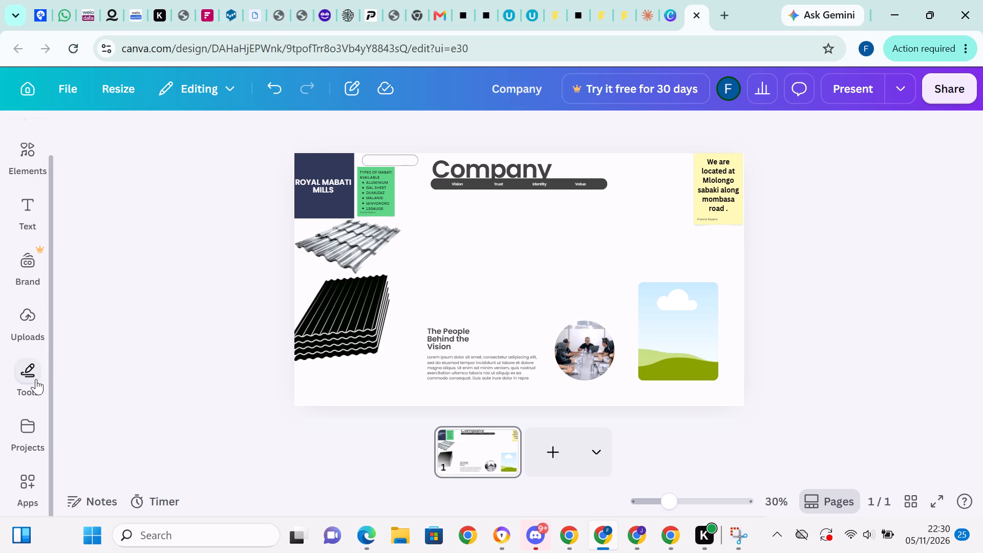
left_click(33, 168)
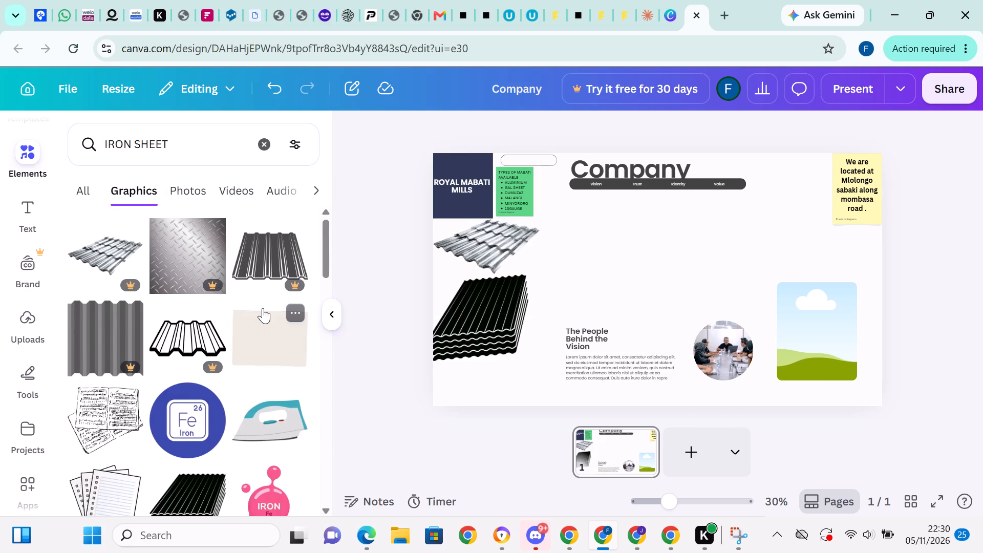
scroll(263, 308, "down", 3)
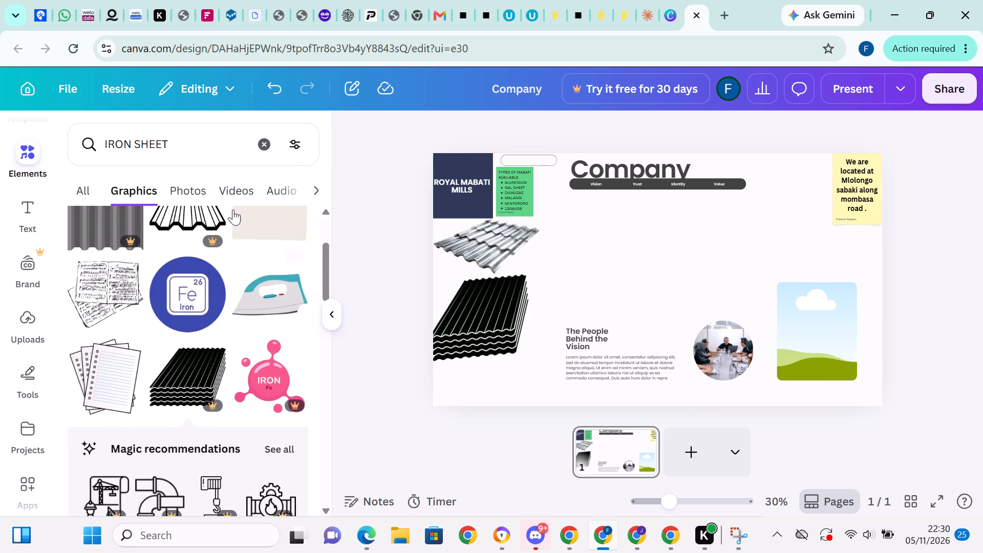
left_click(264, 143)
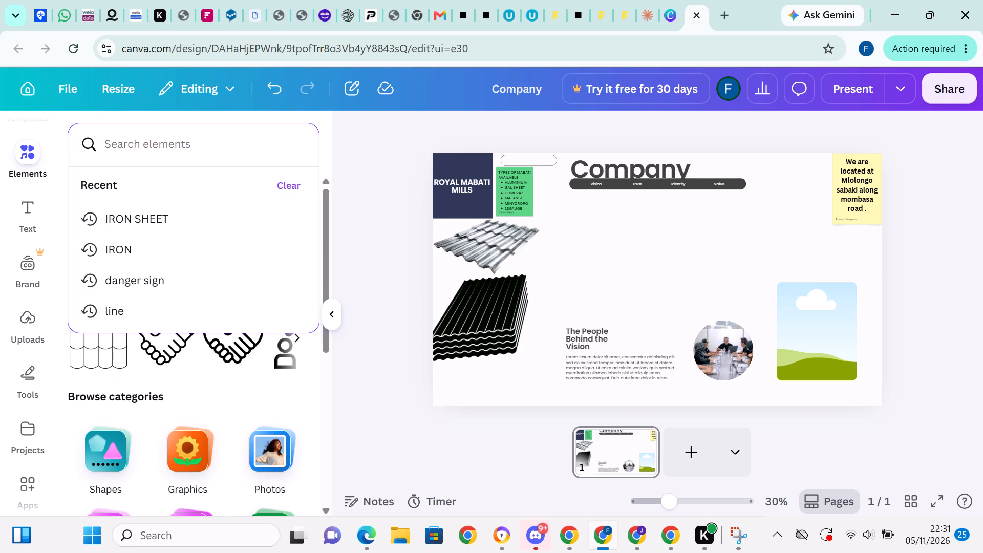
type("NAILS")
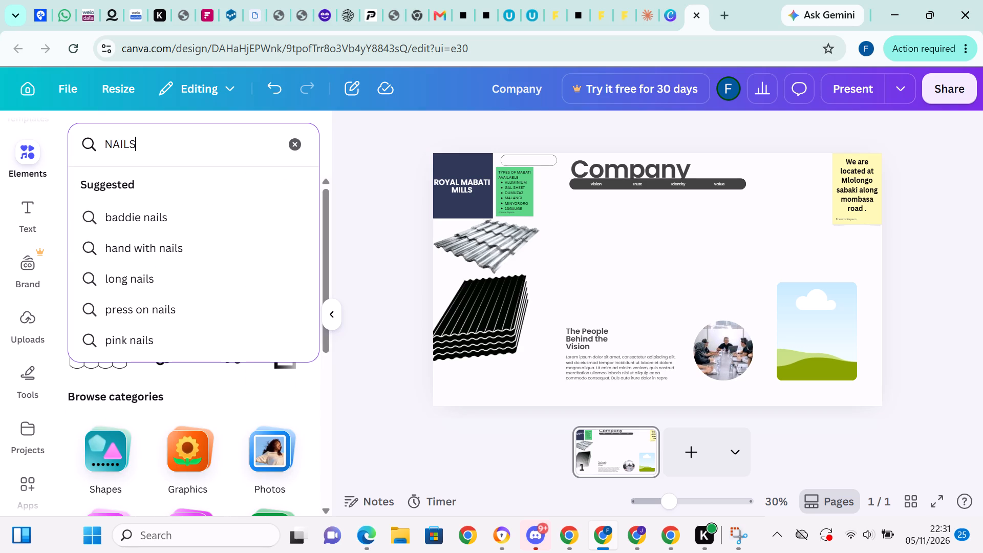
key("Return")
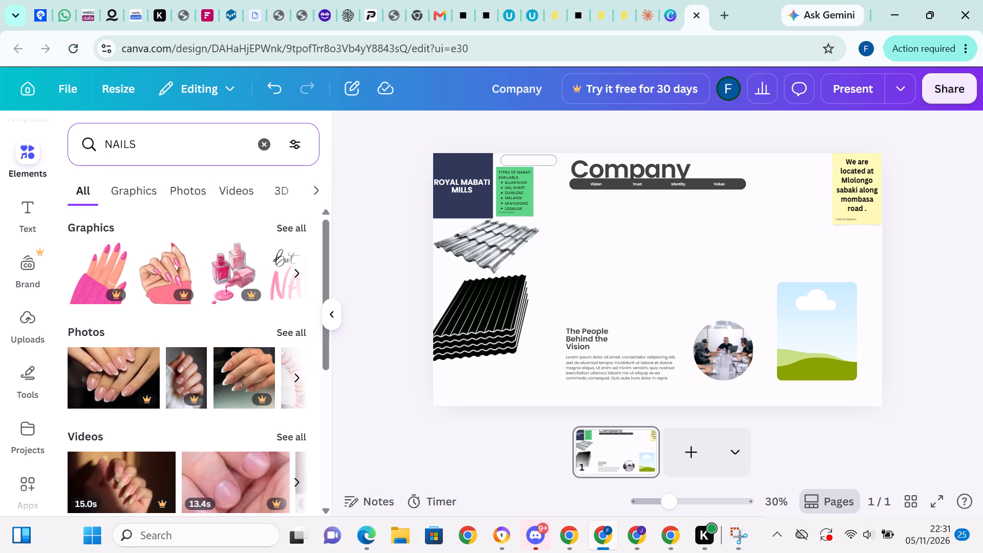
scroll(184, 221, "down", 3)
scroll(184, 221, "up", 1)
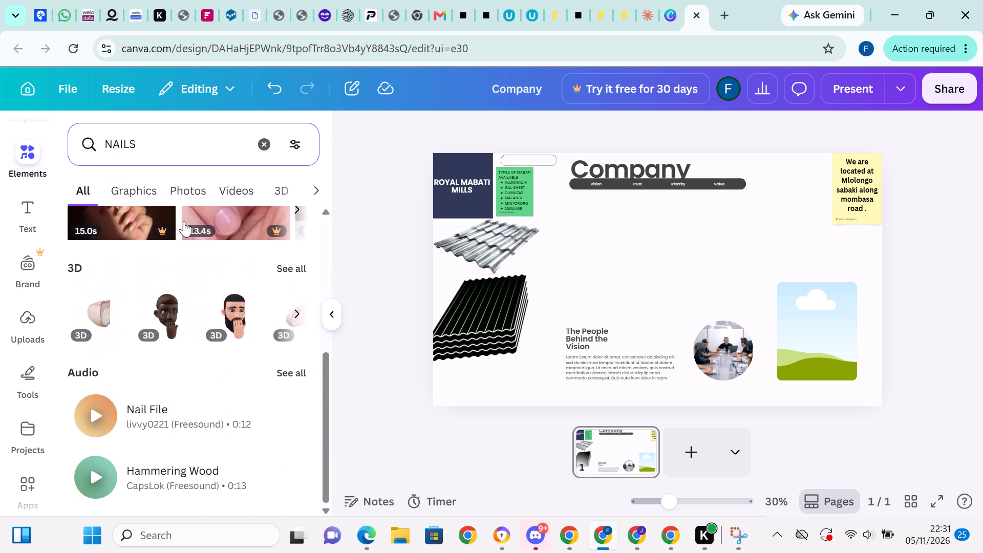
scroll(184, 221, "up", 2)
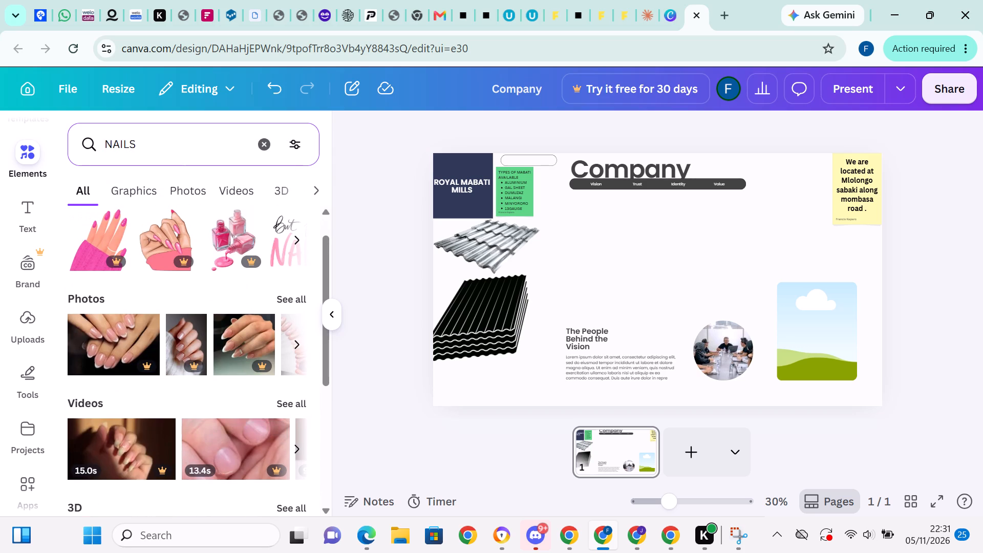
Replace the elements search with IRON SHEET NAILS.
key("BackSpace")
key("BackSpace")
key("BackSpace")
key("BackSpace")
key("BackSpace")
key("BackSpace")
key("BackSpace")
key("BackSpace")
key("BackSpace")
key("BackSpace")
key("BackSpace")
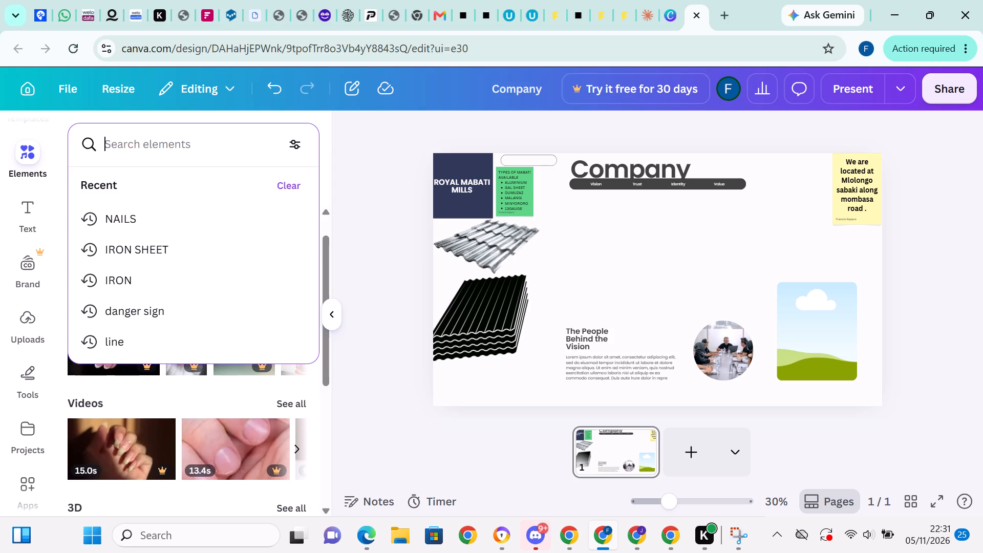
key("n")
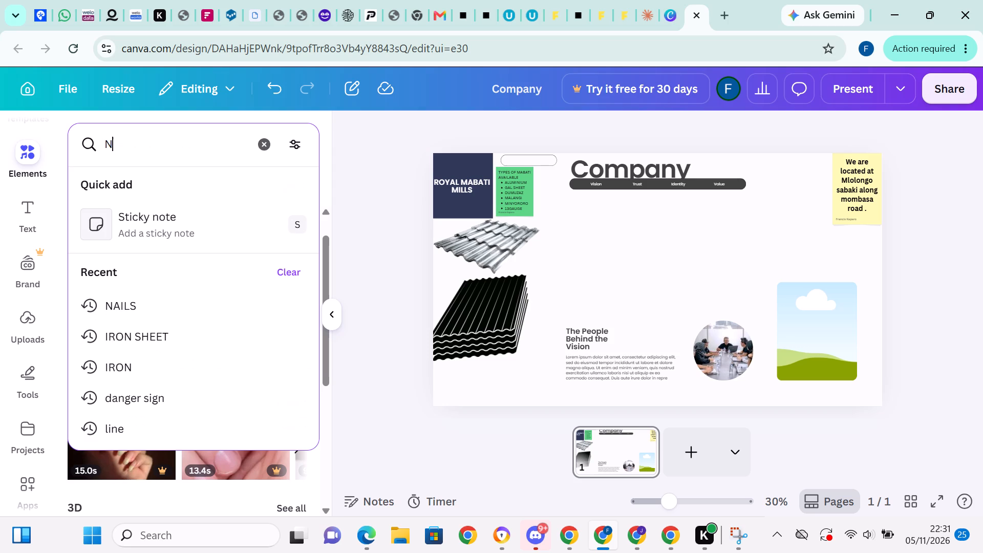
key("BackSpace")
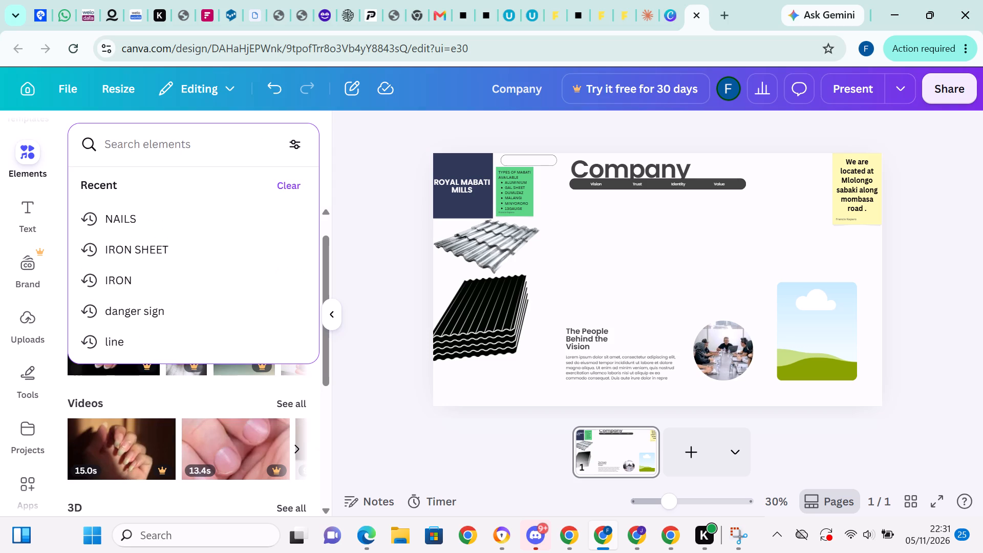
type("IRON")
key("space")
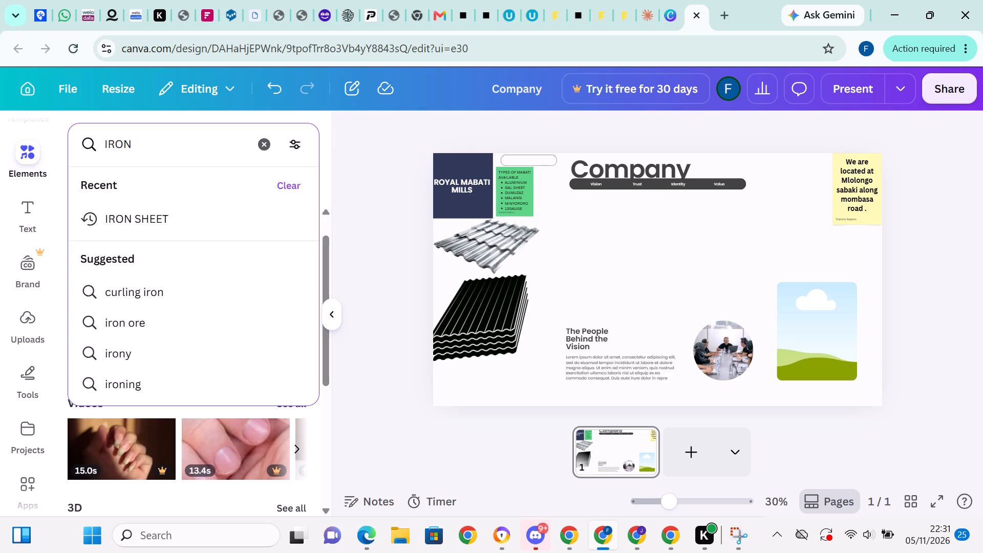
type("SHEET")
key("space")
type("NAILS")
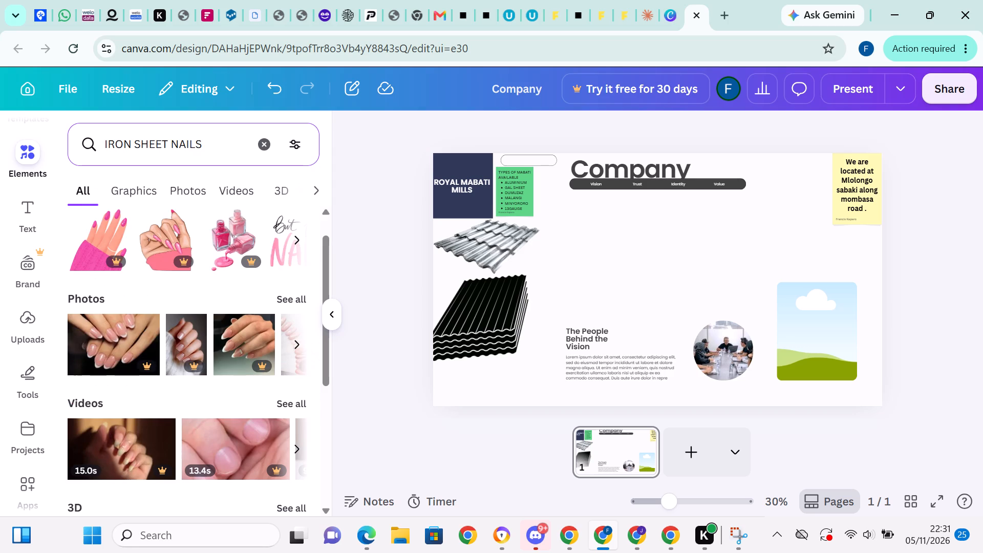
key("Return")
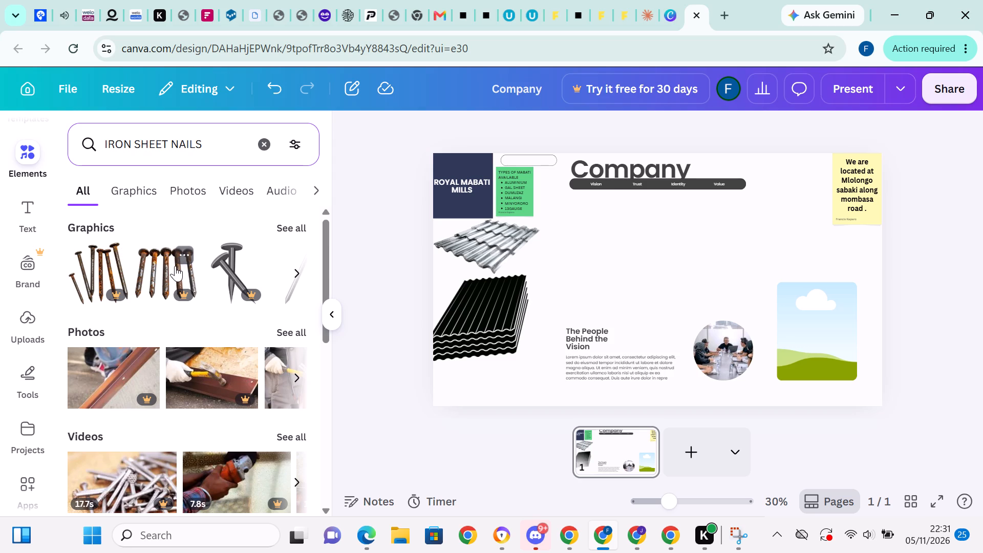
Insert the graphic of five upright rusty nails and shrink it to about 387 by 329.
scroll(208, 339, "down", 3)
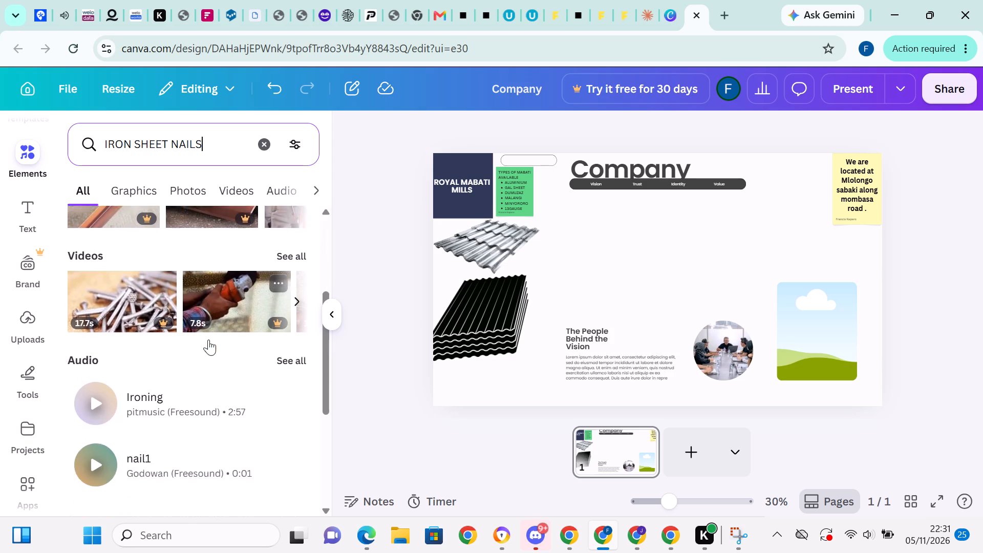
scroll(241, 265, "up", 2)
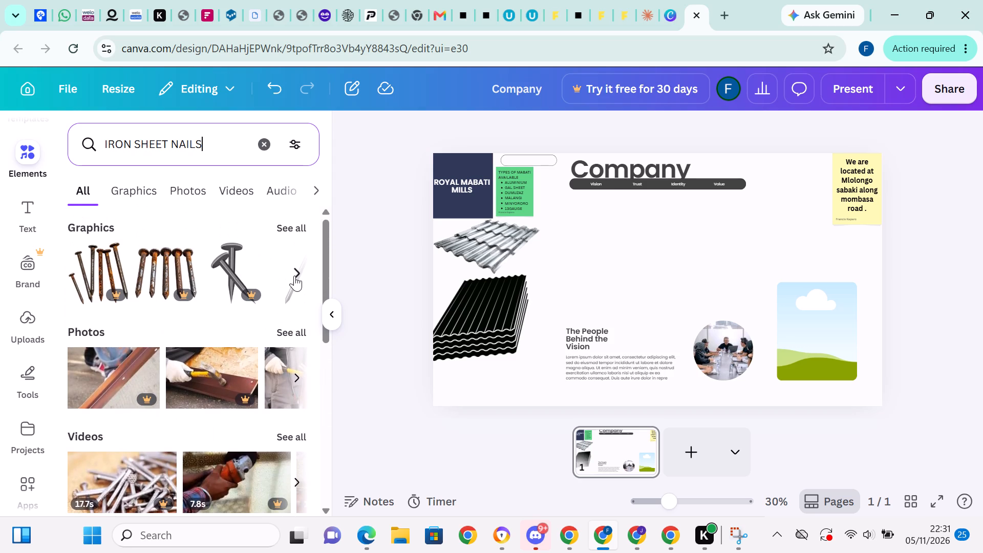
left_click(296, 275)
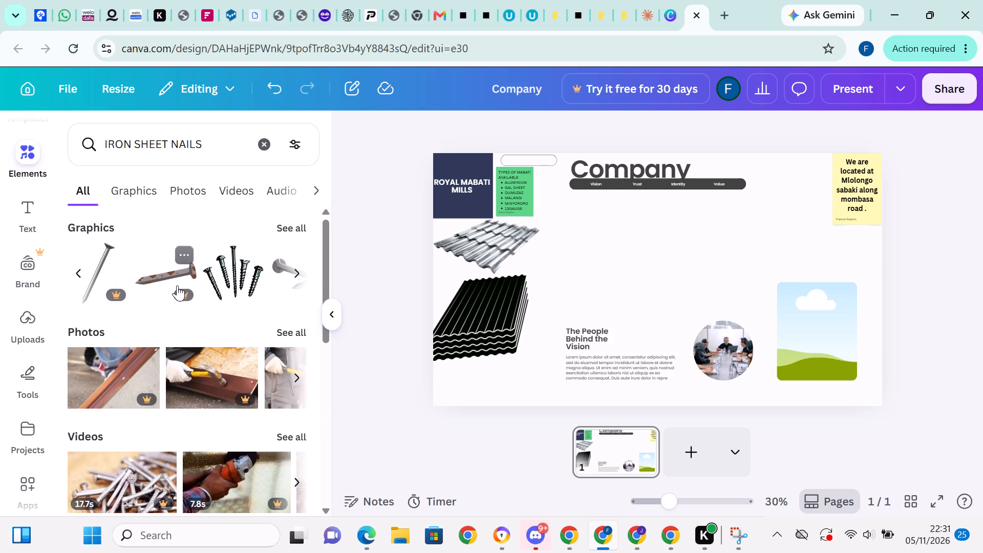
scroll(177, 285, "right", 5)
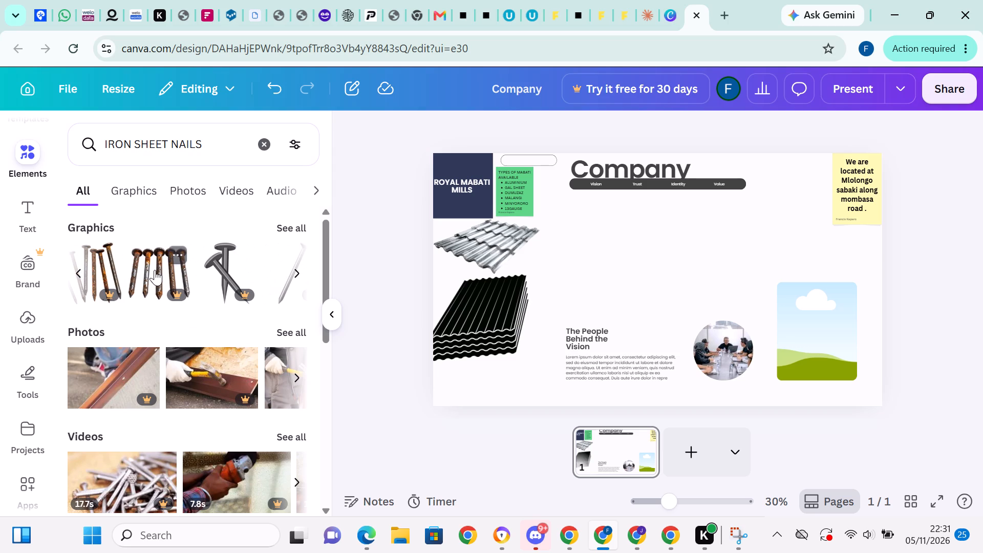
left_click(172, 269)
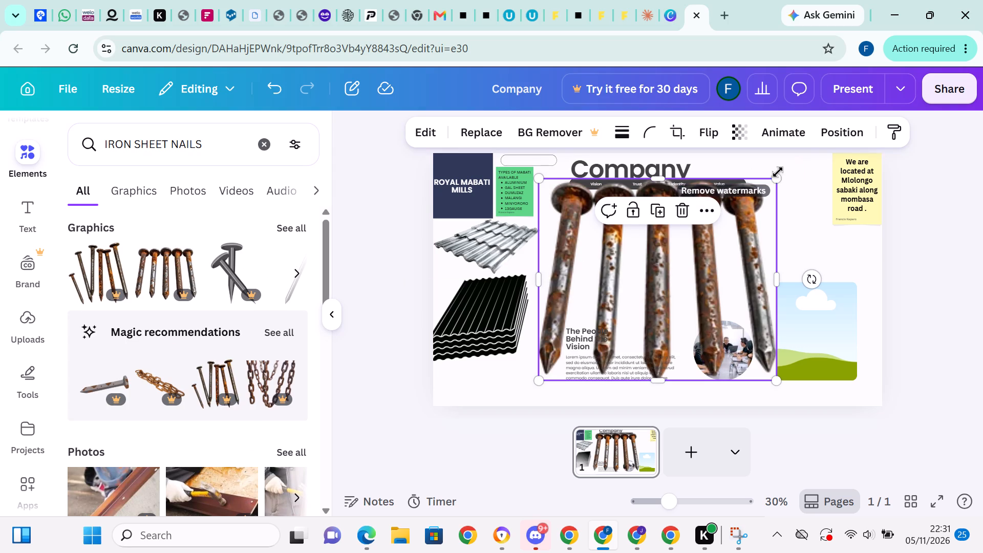
left_click_drag(774, 176, 641, 317)
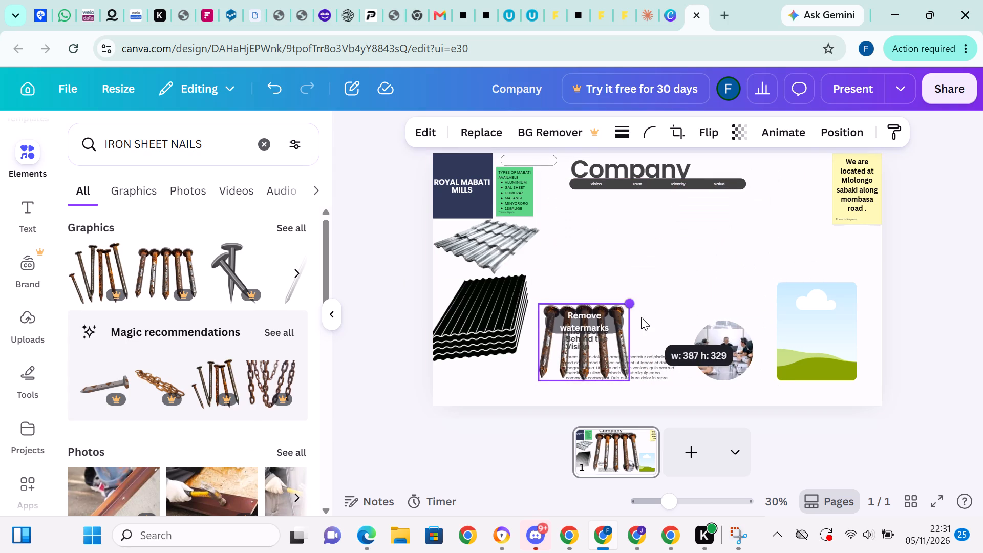
Place the rusty nails graphic inside the empty picture frame beside the round meeting photo.
left_click_drag(609, 339, 668, 332)
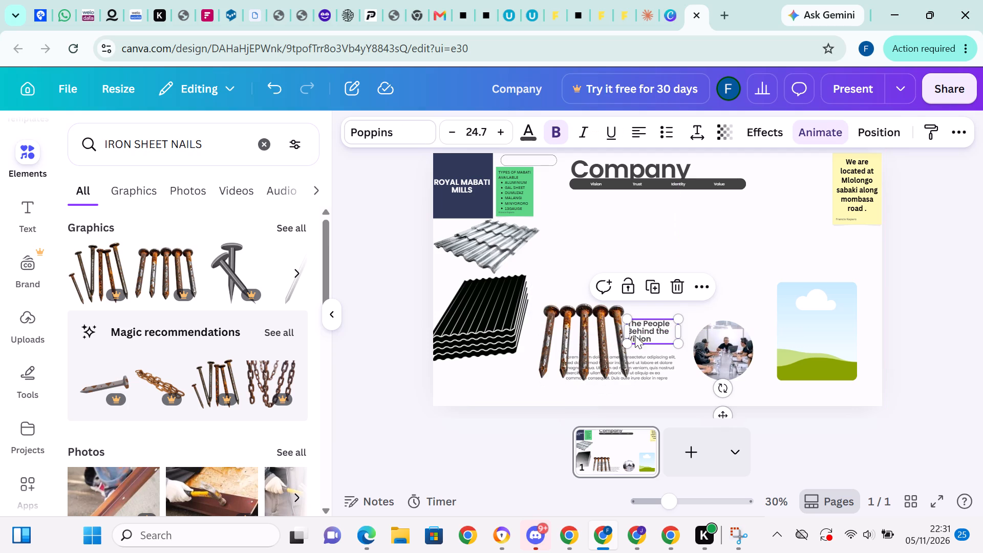
left_click_drag(635, 334, 632, 325)
left_click_drag(580, 341, 693, 343)
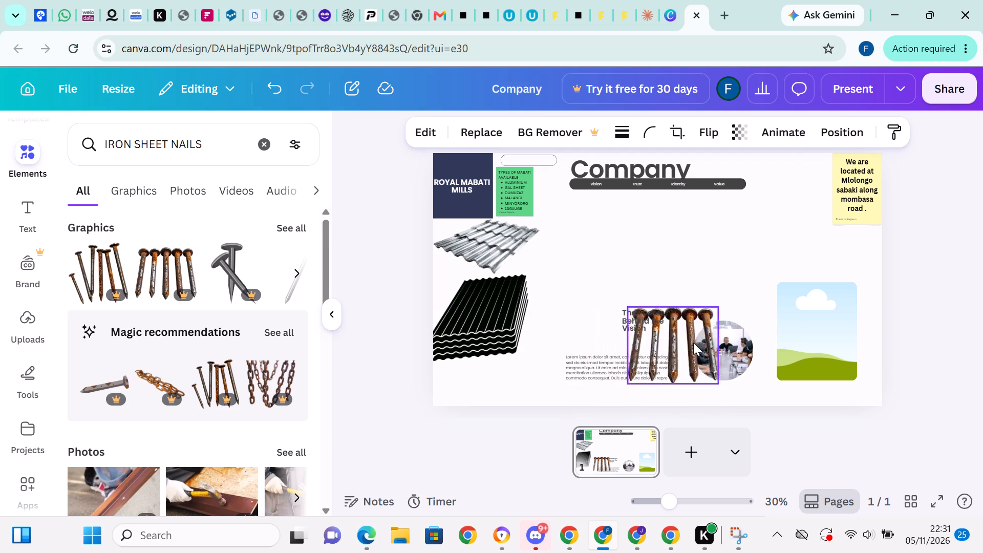
left_click_drag(693, 343, 822, 328)
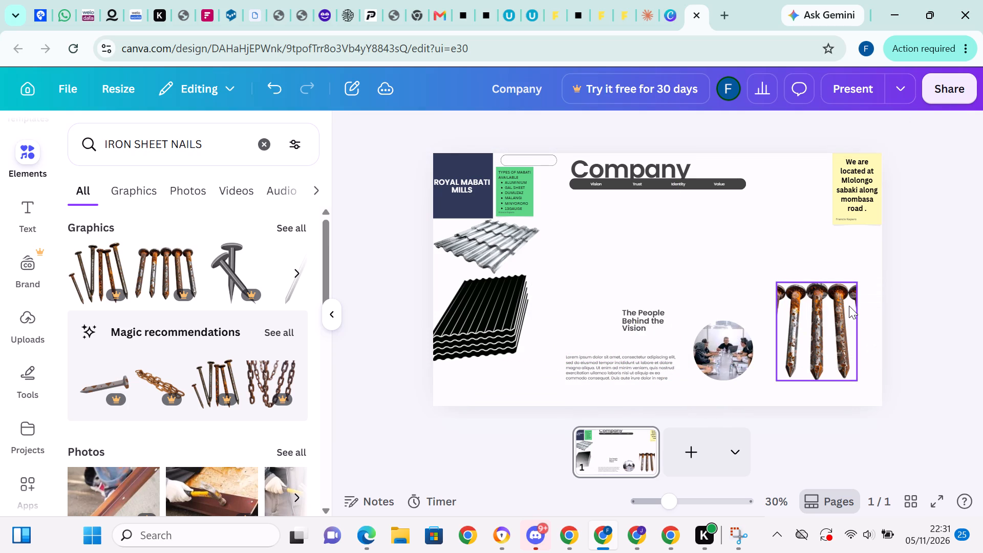
Enlarge the framed nails image slightly and move it down towards the page's bottom-right corner.
left_click(852, 294)
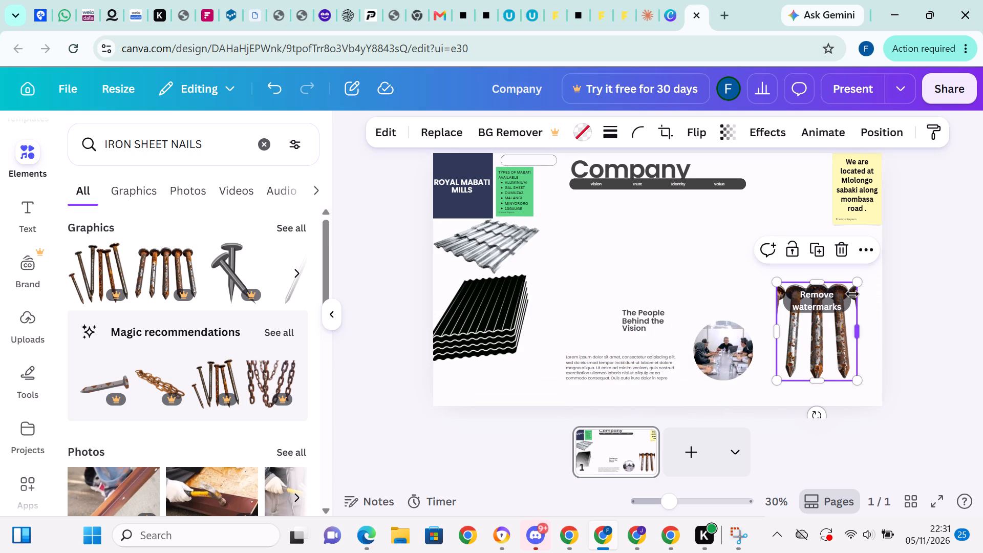
left_click_drag(857, 283, 871, 288)
left_click_drag(832, 317, 842, 329)
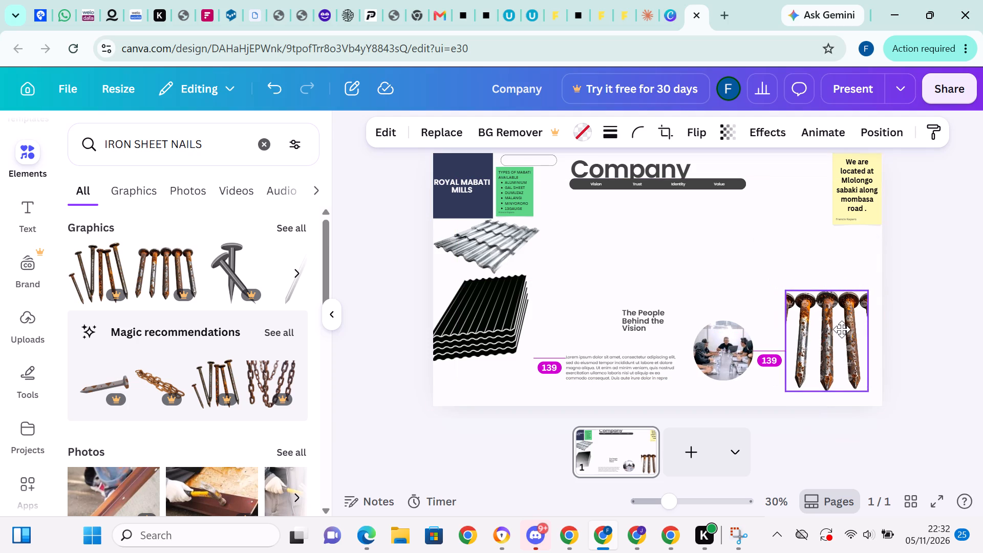
left_click_drag(842, 329, 846, 336)
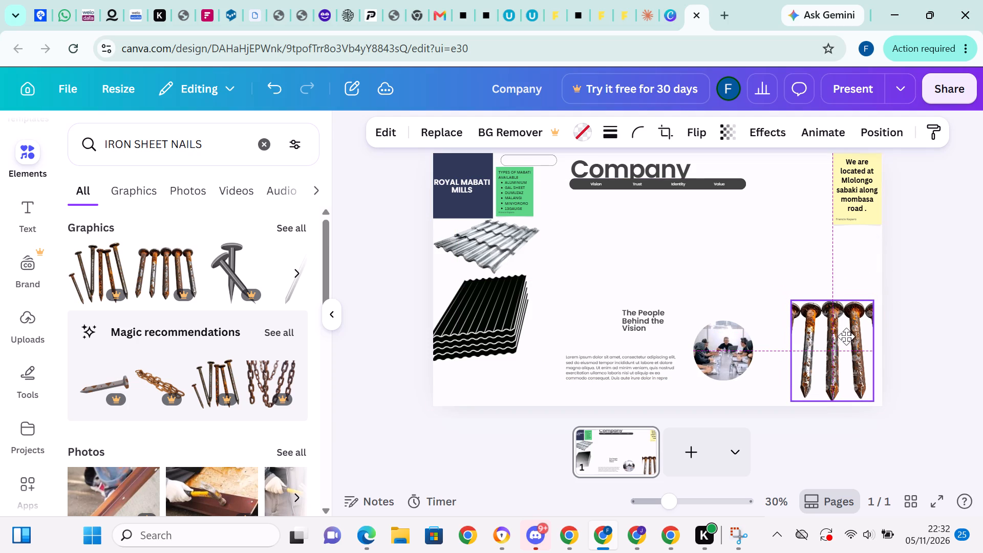
left_click_drag(846, 336, 846, 343)
left_click(931, 318)
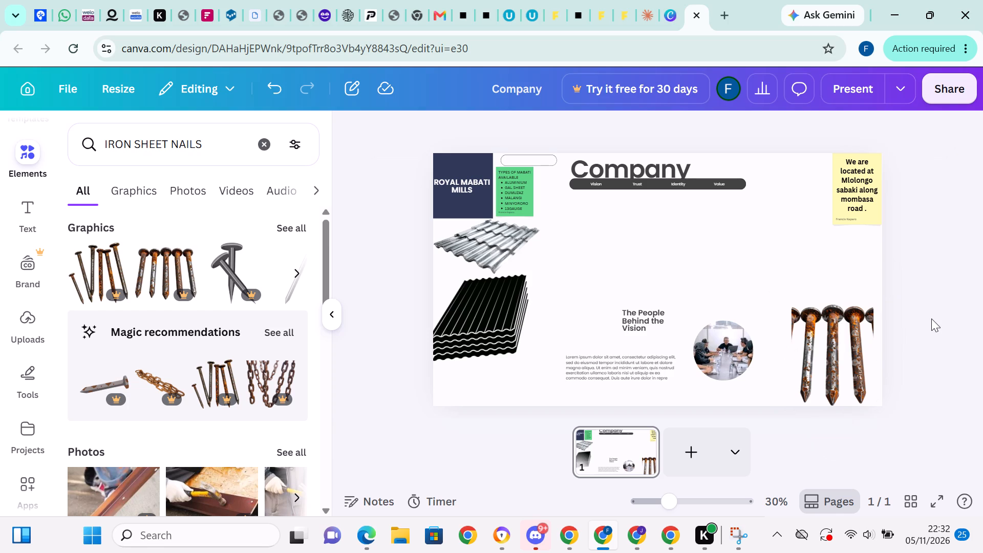
Move The People Behind the Vision heading and its lorem ipsum paragraph closer to the stacked black roofing sheets, keeping the paragraph below the heading.
left_click(645, 311)
left_click_drag(645, 310, 623, 315)
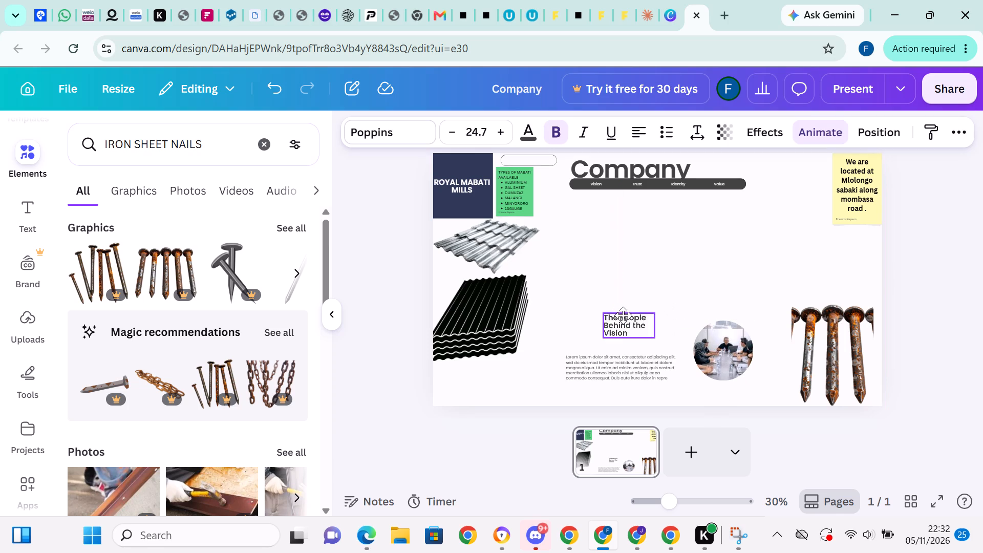
left_click_drag(623, 315, 566, 299)
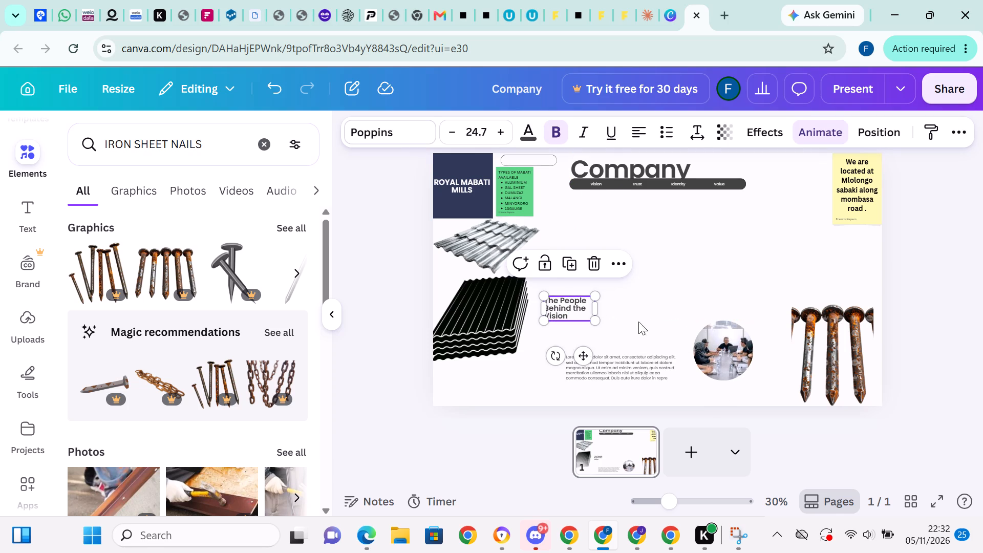
left_click(650, 371)
left_click_drag(650, 371, 618, 371)
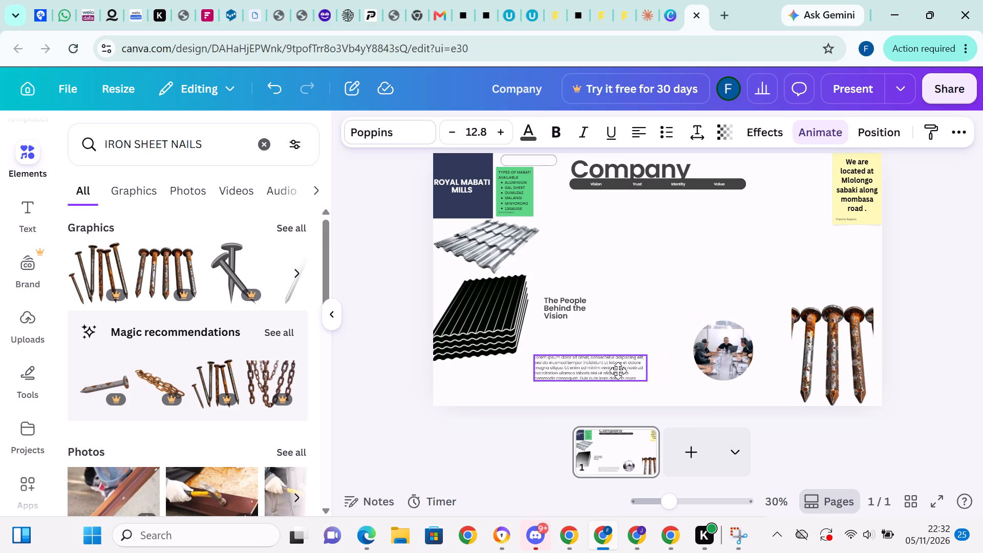
left_click_drag(618, 371, 628, 353)
Insert the graphic of two crossed grey nails, shrink it, and place it in the round frame in place of the meeting photo.
left_click(747, 350)
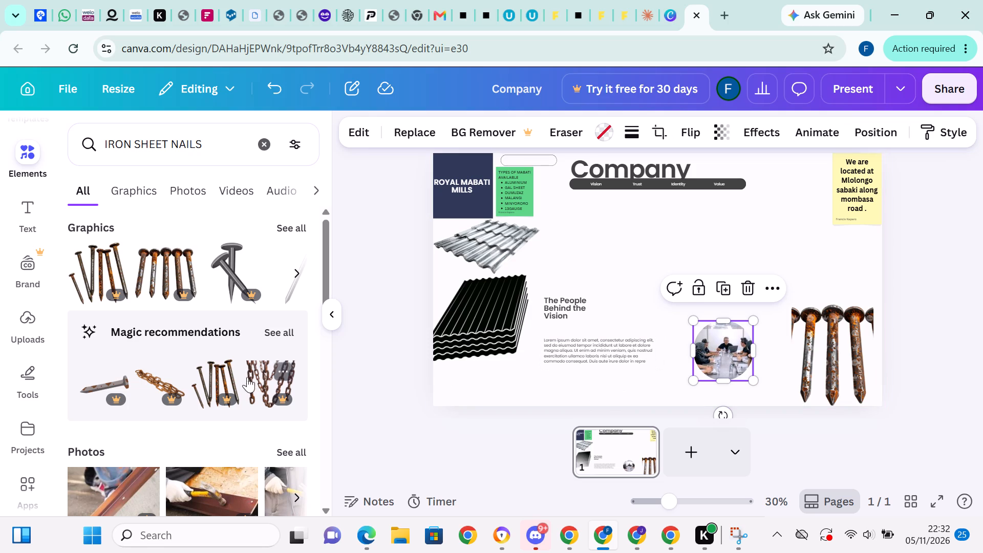
scroll(238, 388, "down", 5)
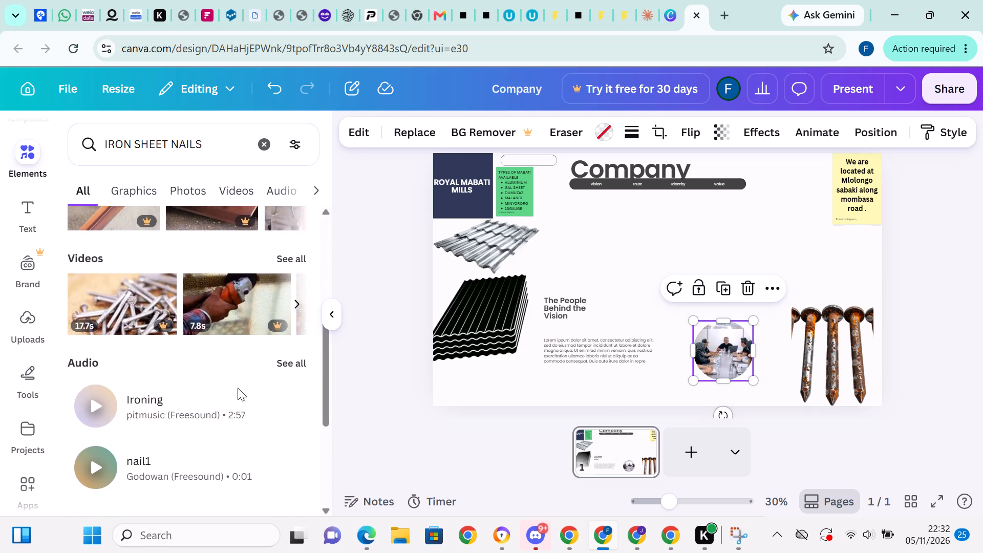
scroll(238, 388, "down", 4)
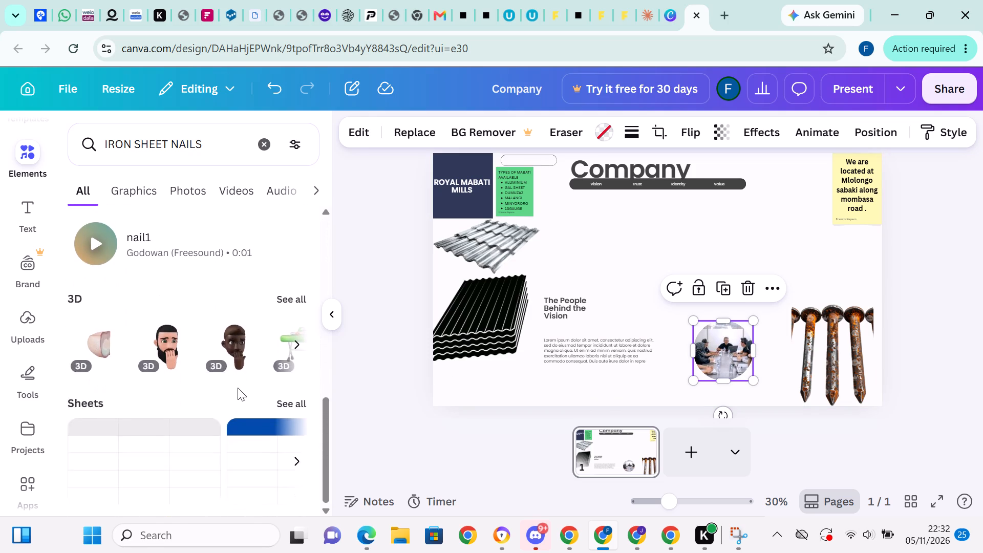
scroll(238, 388, "up", 2)
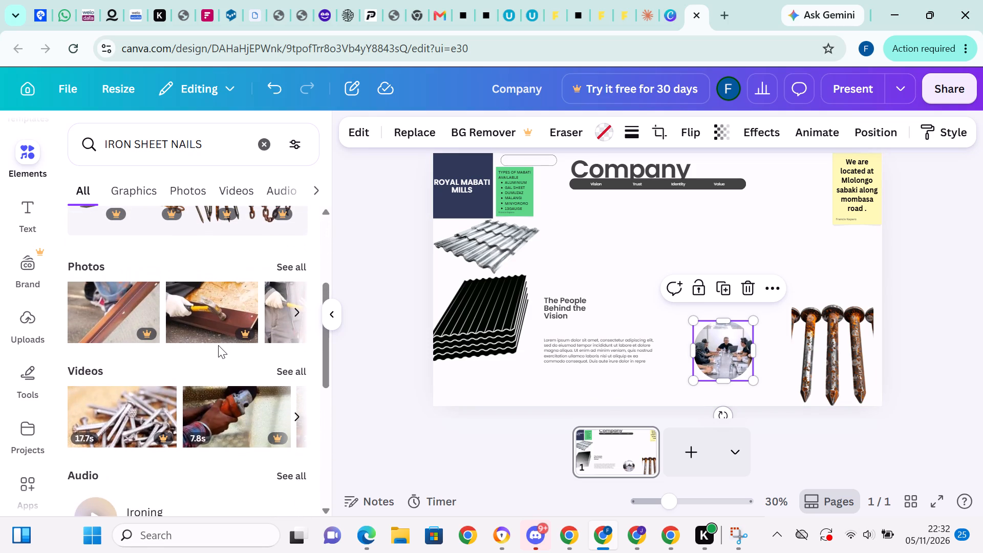
scroll(218, 345, "up", 2)
scroll(182, 307, "up", 3)
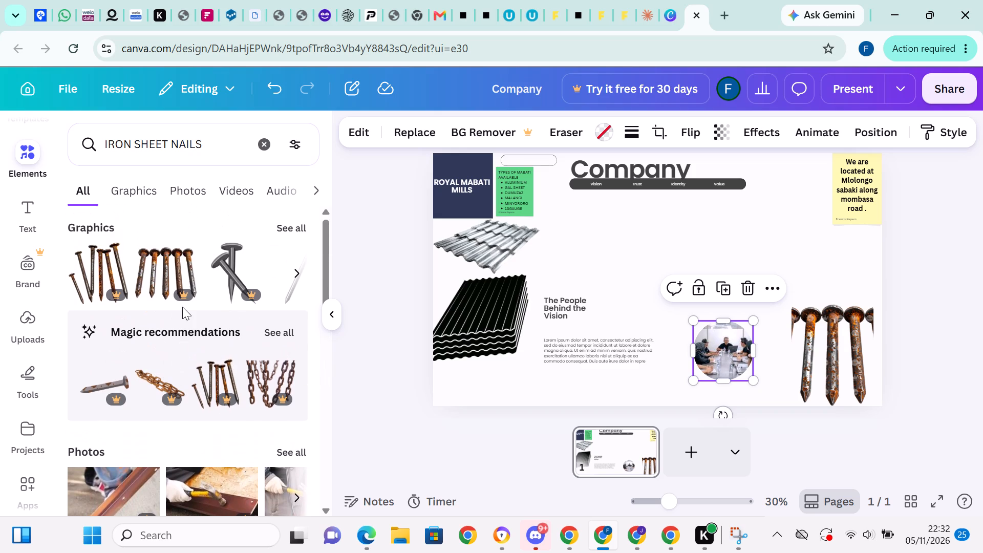
scroll(182, 307, "up", 1)
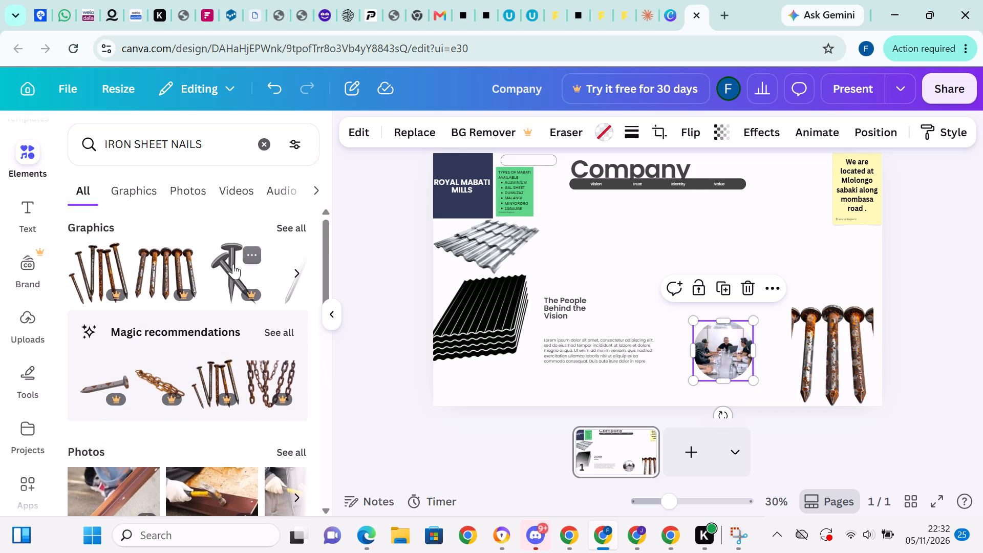
left_click(233, 264)
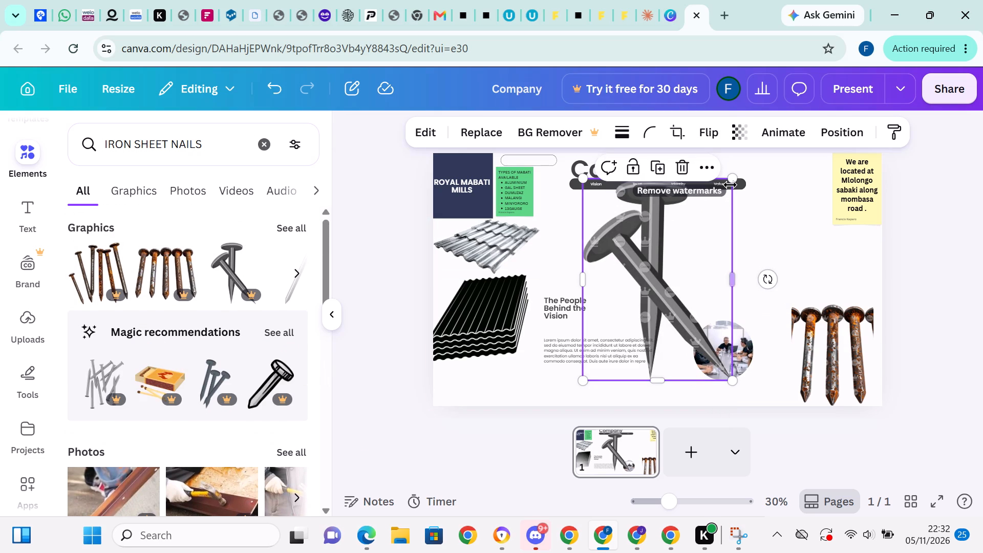
left_click_drag(731, 182, 679, 291)
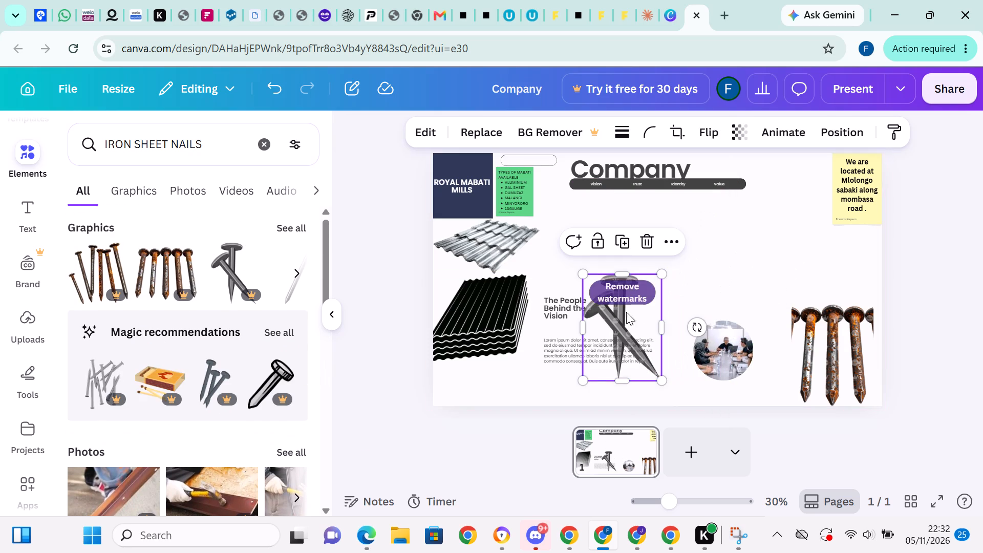
left_click_drag(624, 315, 714, 335)
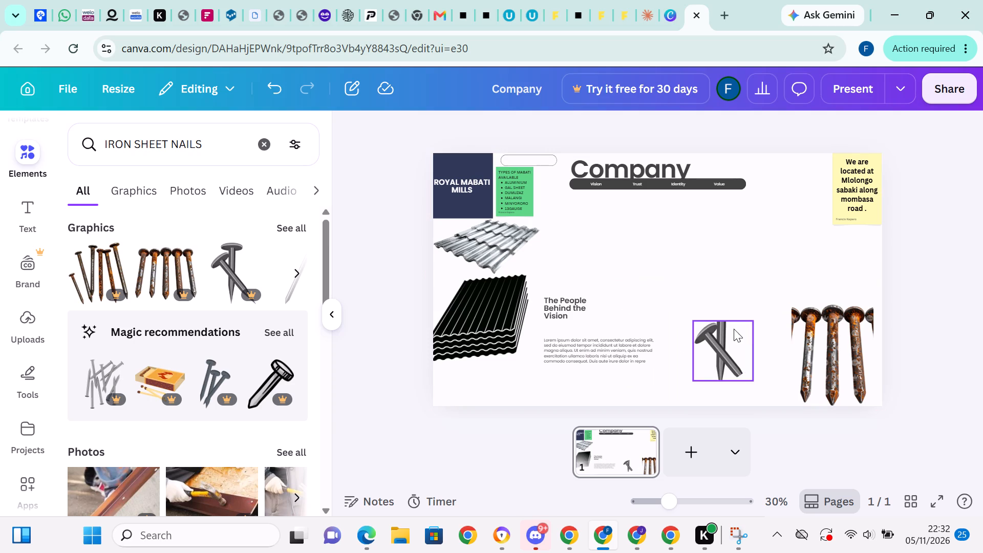
Make the framed grey nails image taller and move it down to the page's bottom edge, beside the rusty nails.
left_click_drag(733, 323, 738, 310)
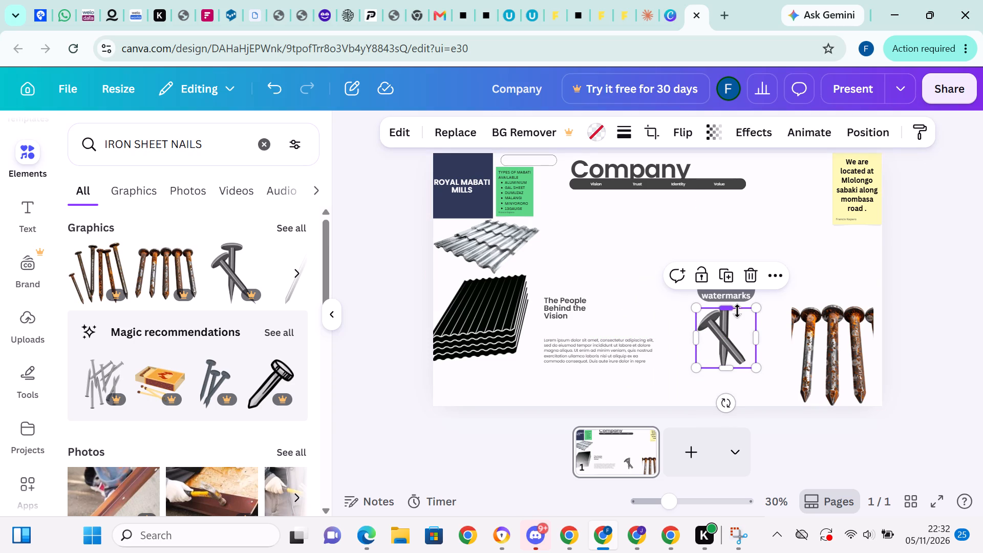
left_click_drag(729, 308, 729, 294)
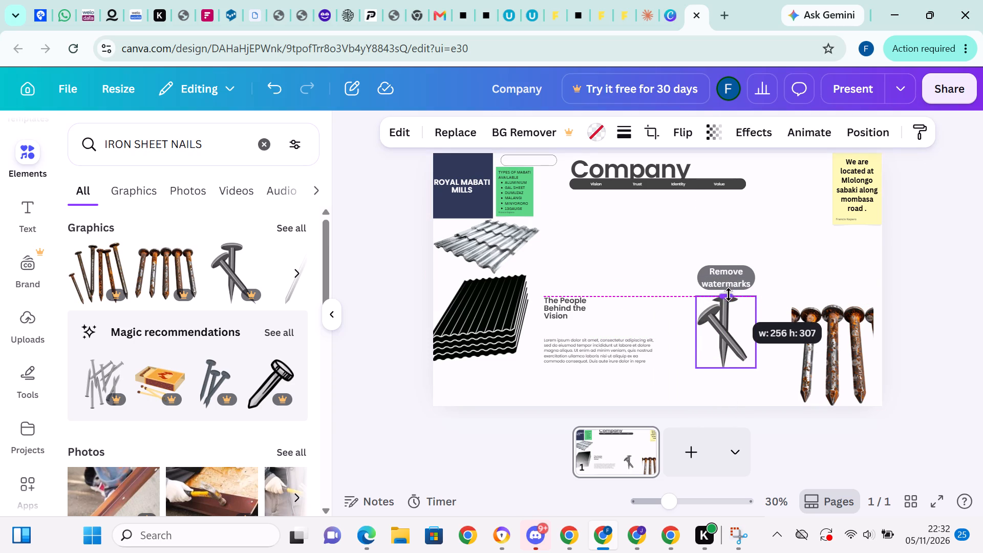
left_click_drag(729, 294, 735, 279)
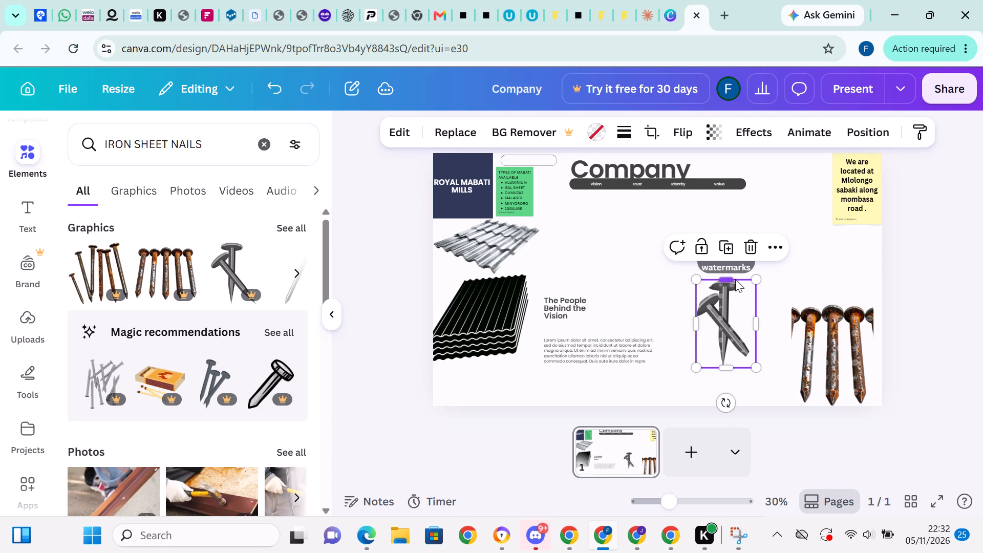
left_click_drag(740, 334, 739, 364)
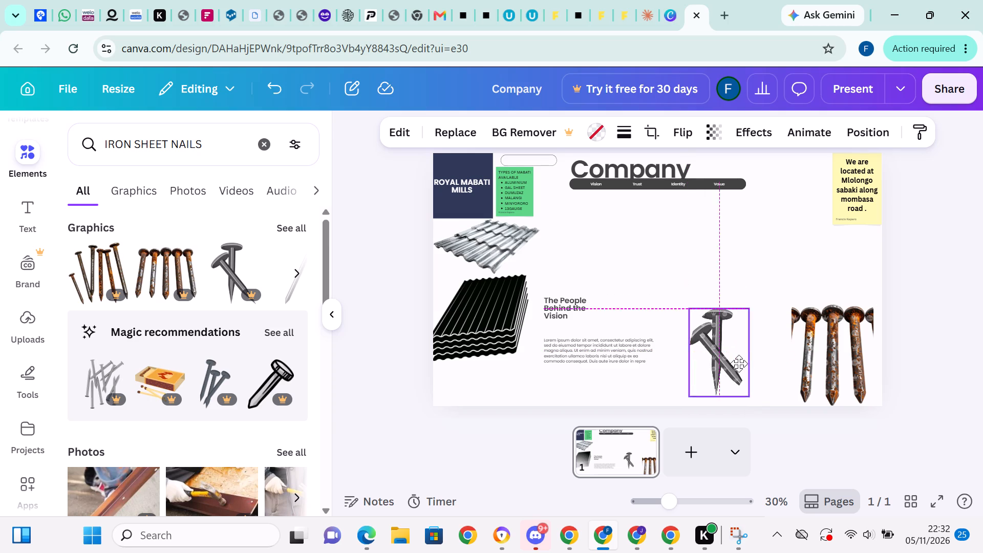
left_click_drag(739, 364, 751, 371)
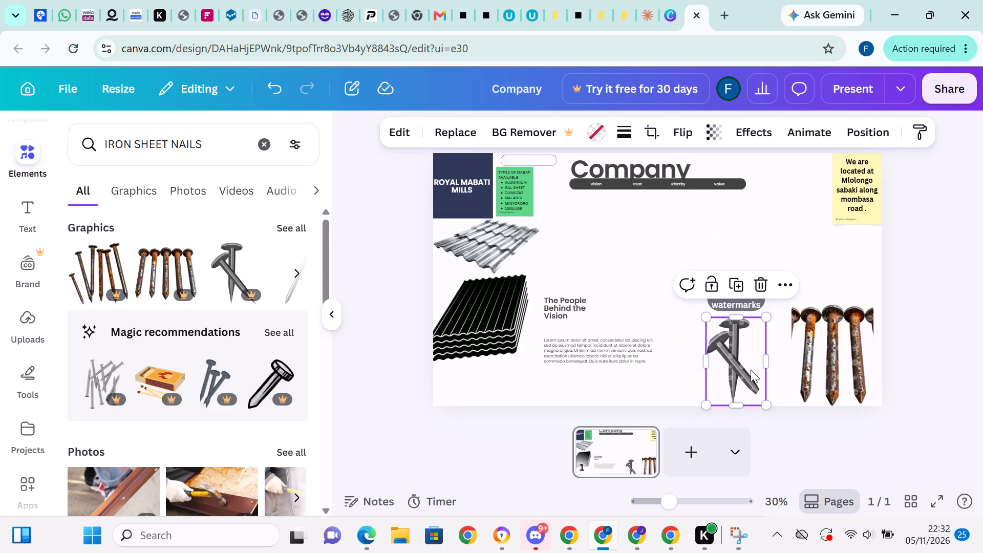
left_click(814, 240)
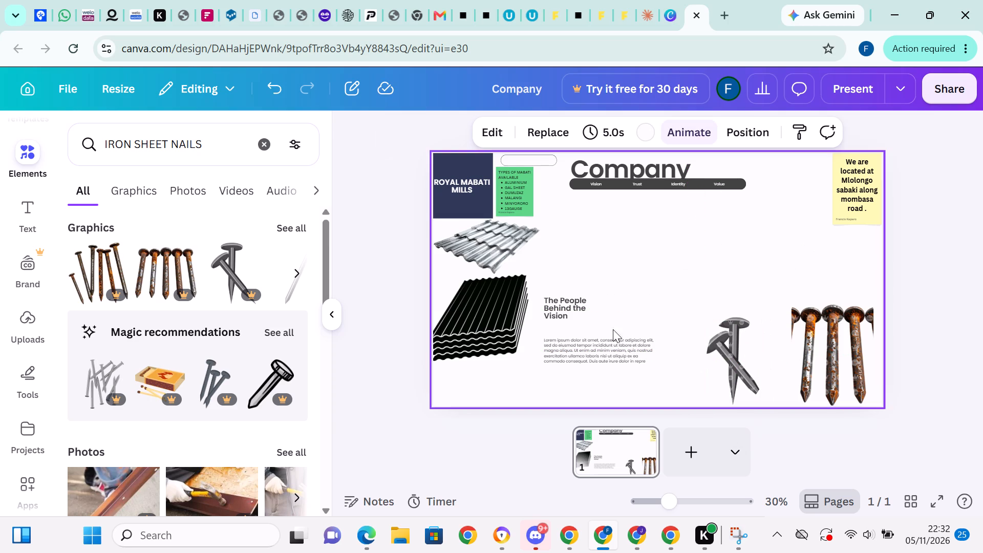
Enlarge the lorem ipsum paragraph to font size 18.8 and move it directly beneath the stacked black roofing sheets.
left_click(603, 342)
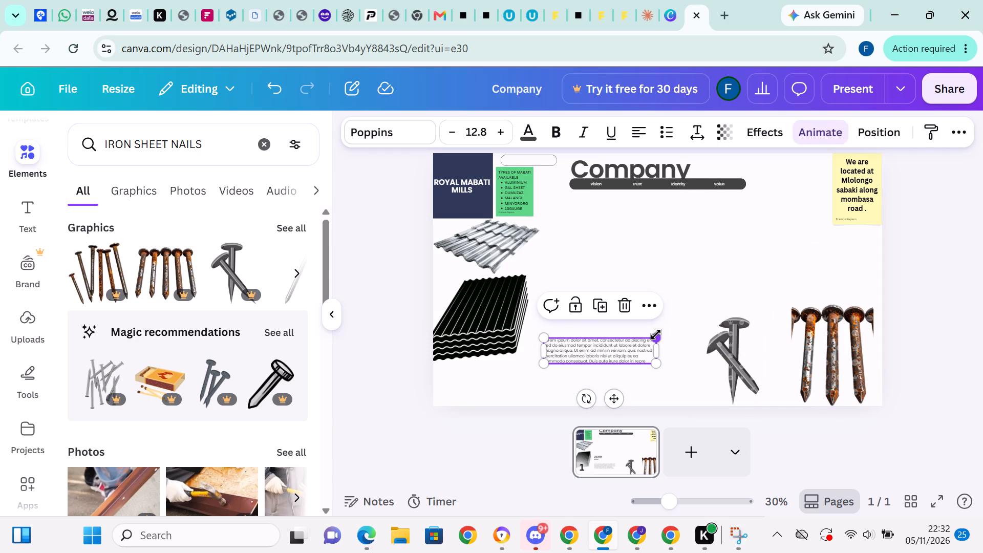
left_click_drag(656, 334, 702, 291)
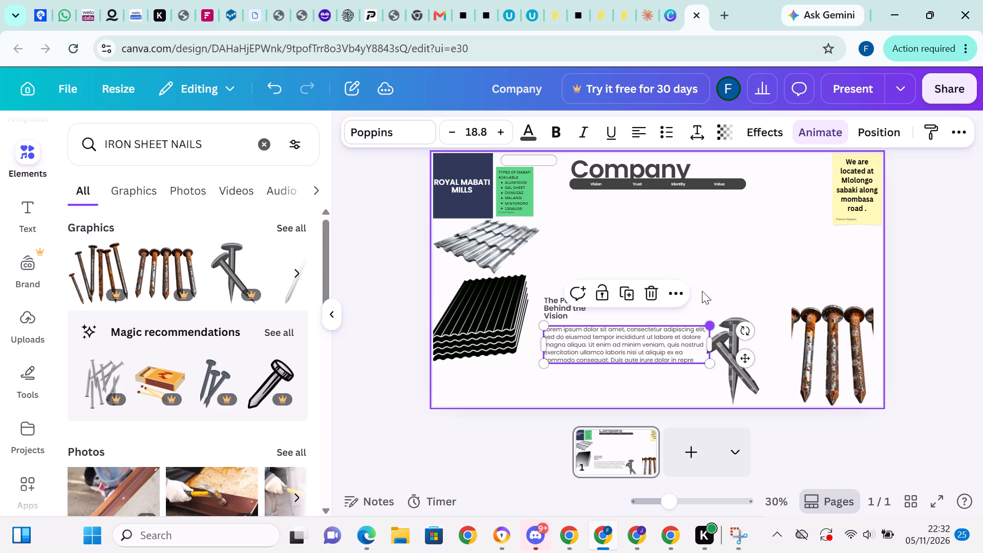
left_click_drag(650, 355, 554, 407)
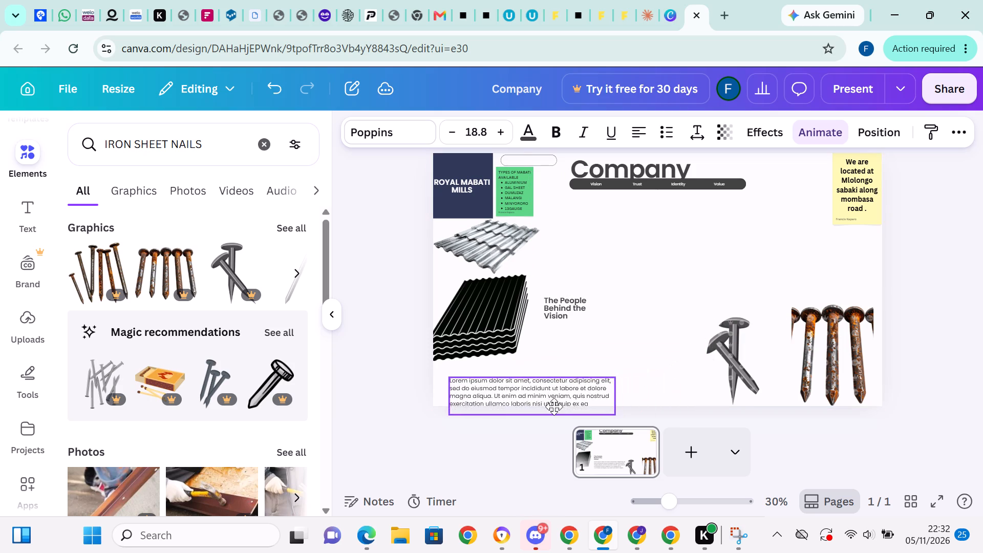
left_click_drag(554, 407, 542, 394)
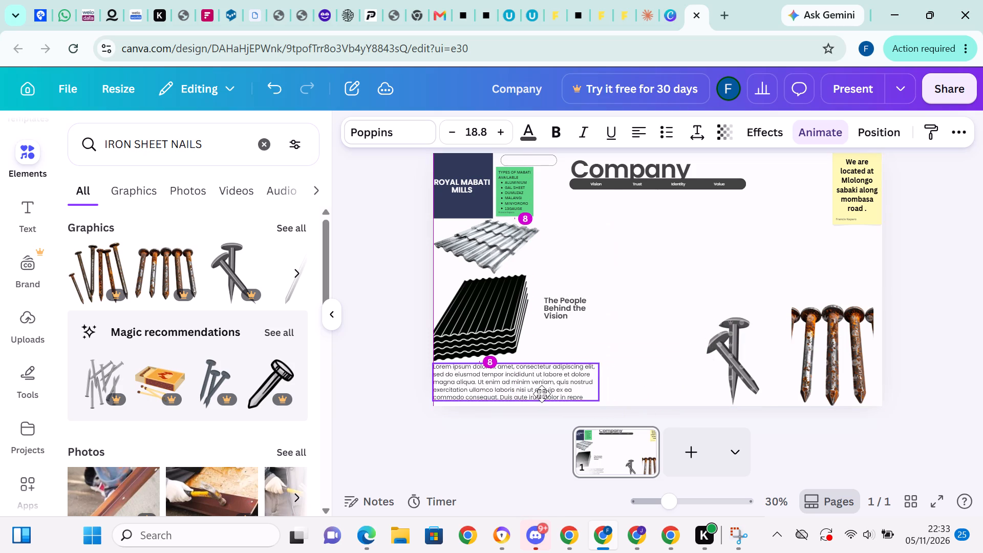
left_click_drag(542, 394, 545, 394)
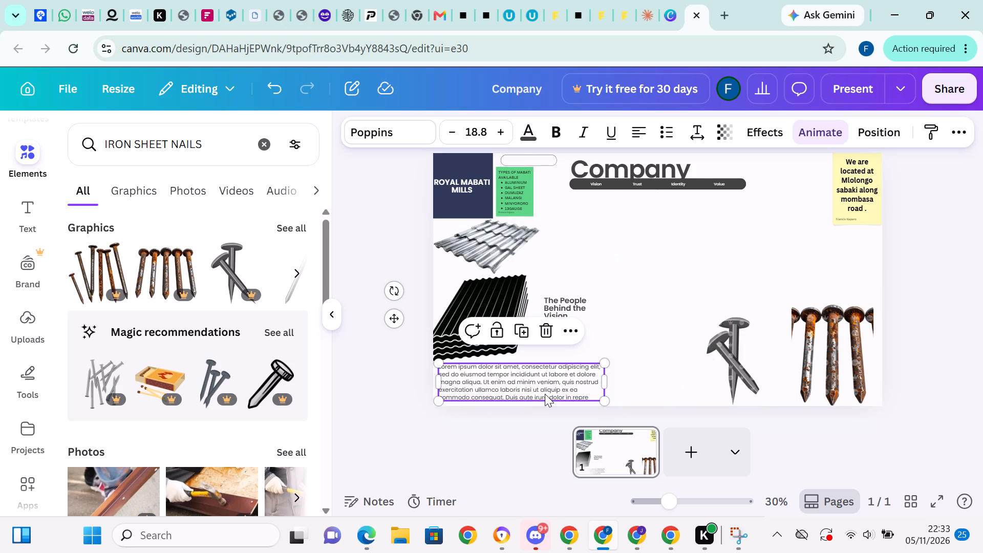
left_click(652, 317)
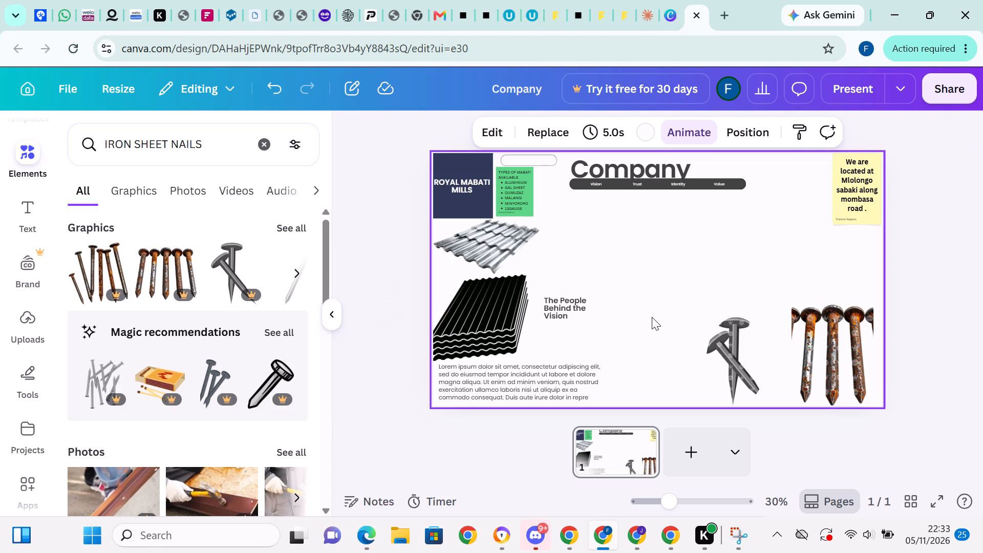
Add the word MABATI before Company in the large page heading so it reads MABATI Company.
left_click(609, 163)
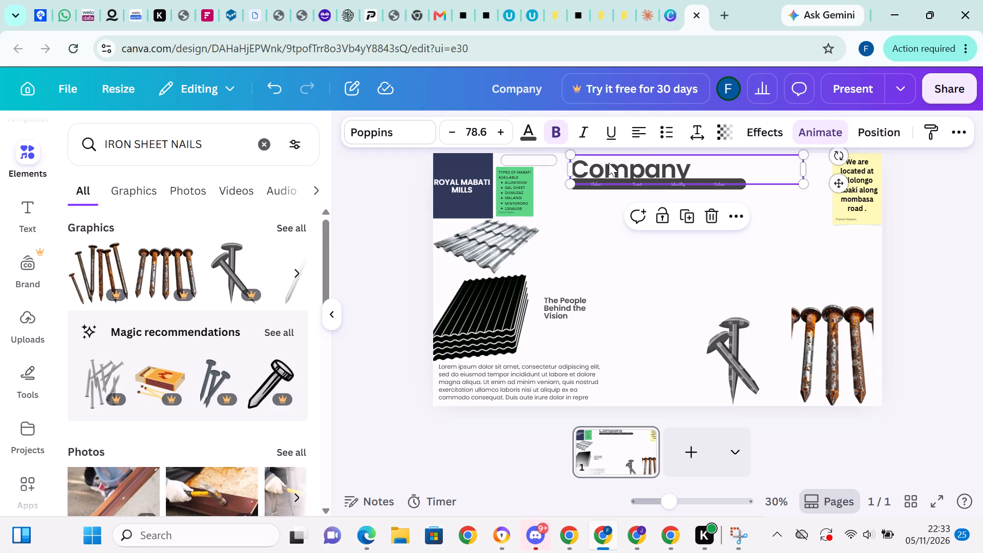
left_click(593, 166)
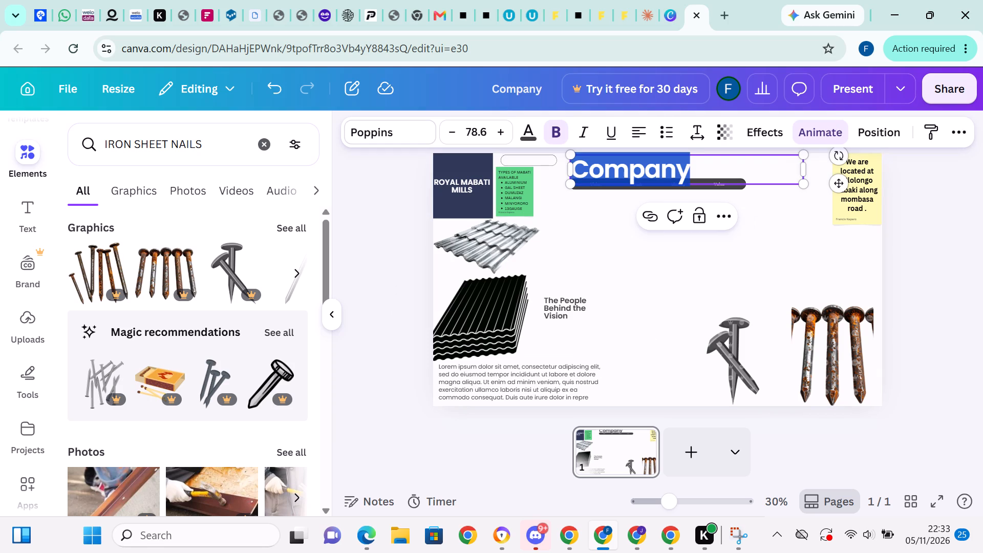
left_click(593, 166)
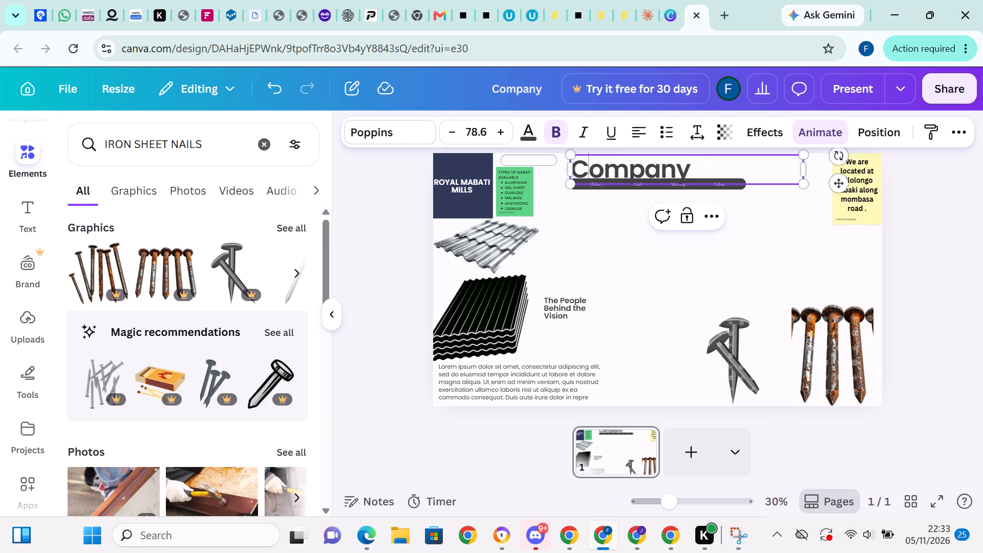
key("Left")
key("i")
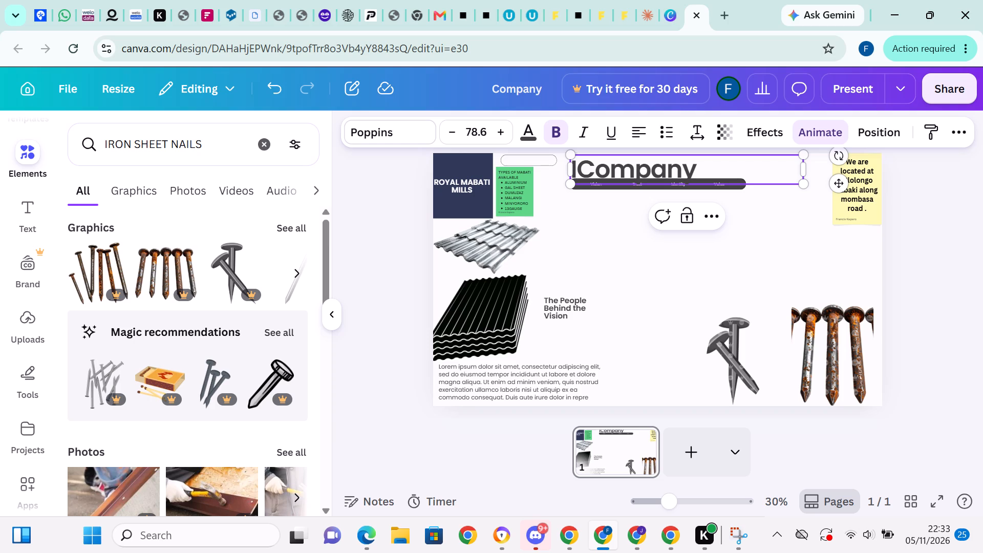
key("BackSpace")
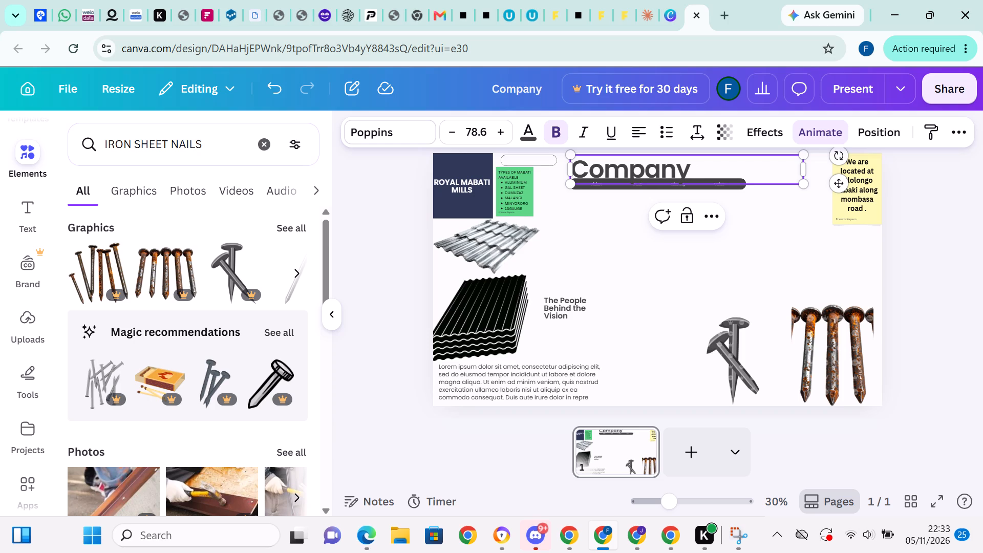
type("MABA")
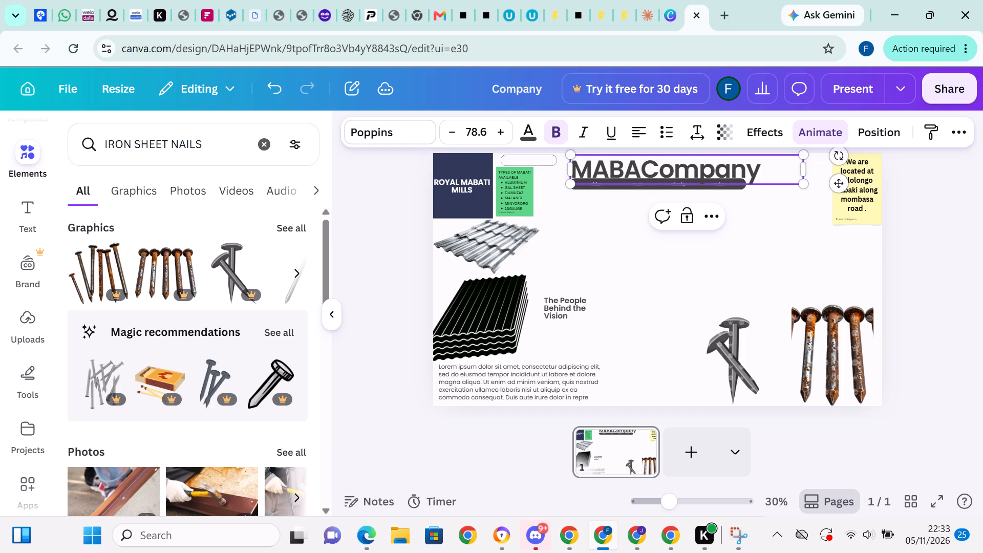
type("TI")
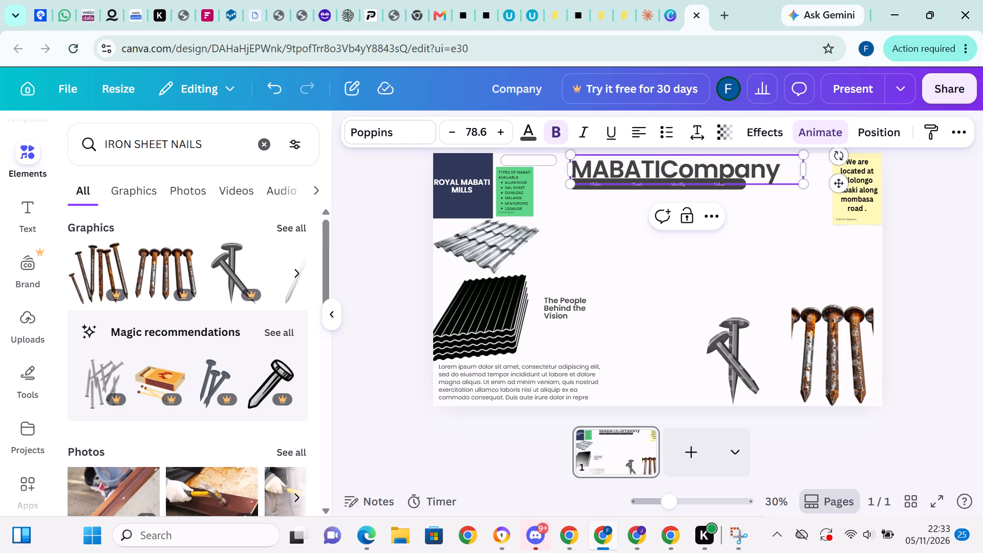
key("space")
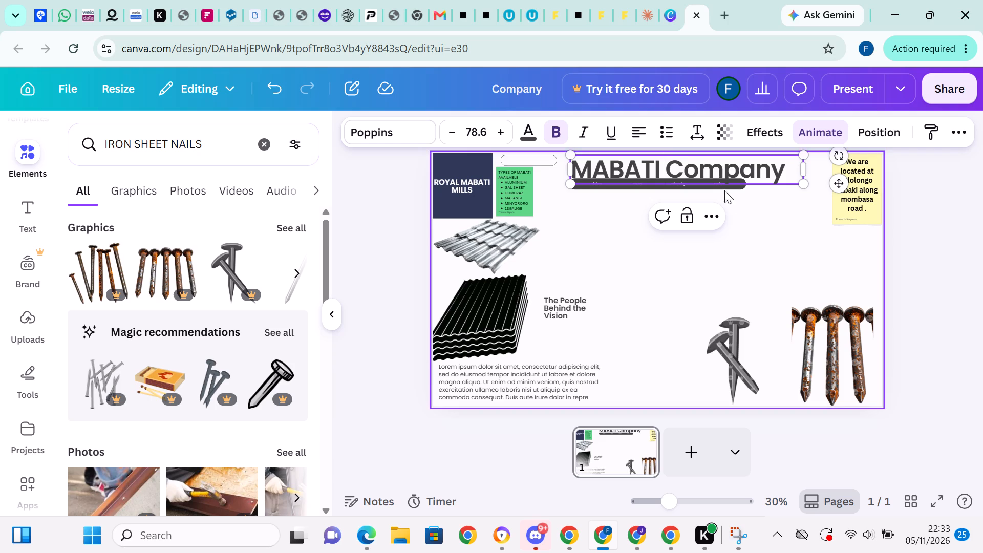
left_click(739, 203)
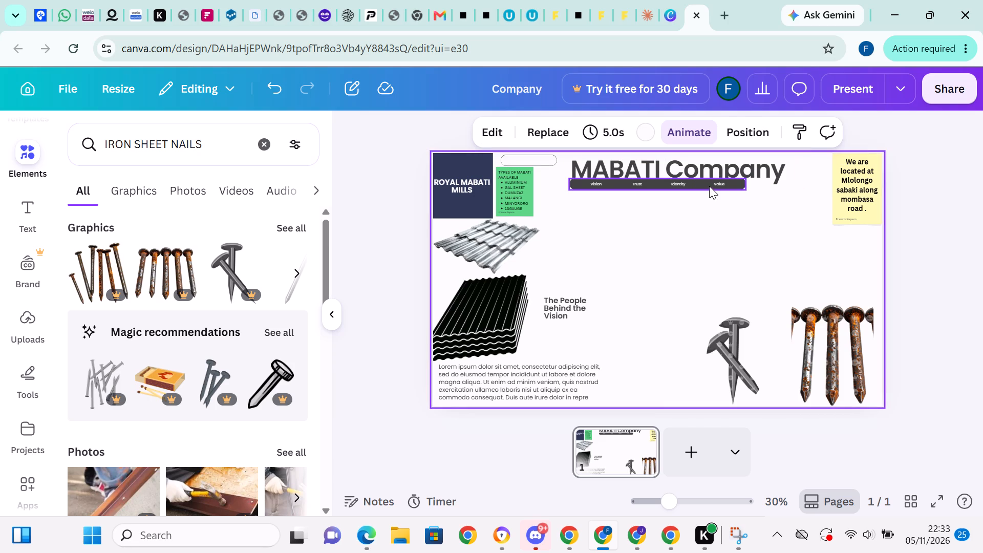
Move the Value label slightly further away from Identity in the dark bar beneath the MABATI Company heading.
left_click_drag(709, 186, 719, 186)
left_click(606, 233)
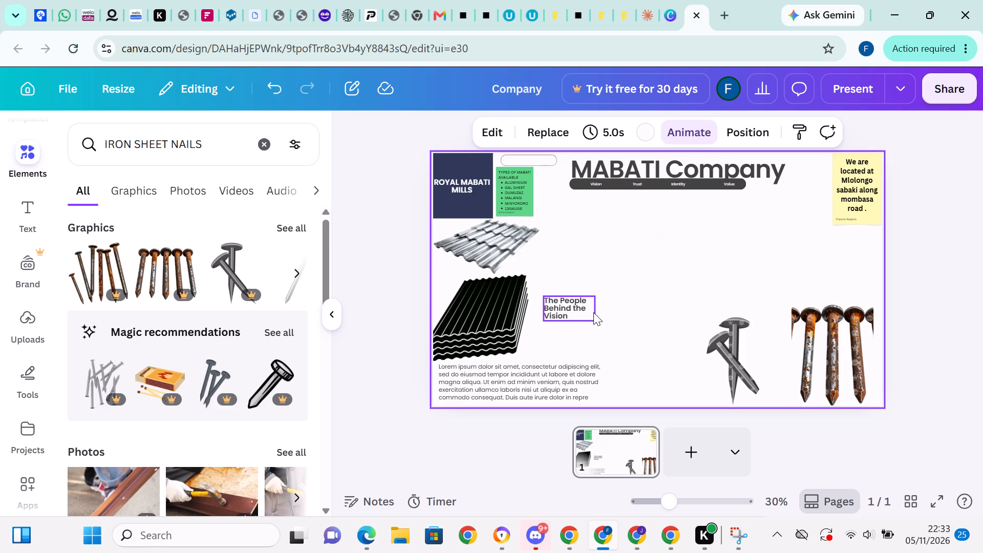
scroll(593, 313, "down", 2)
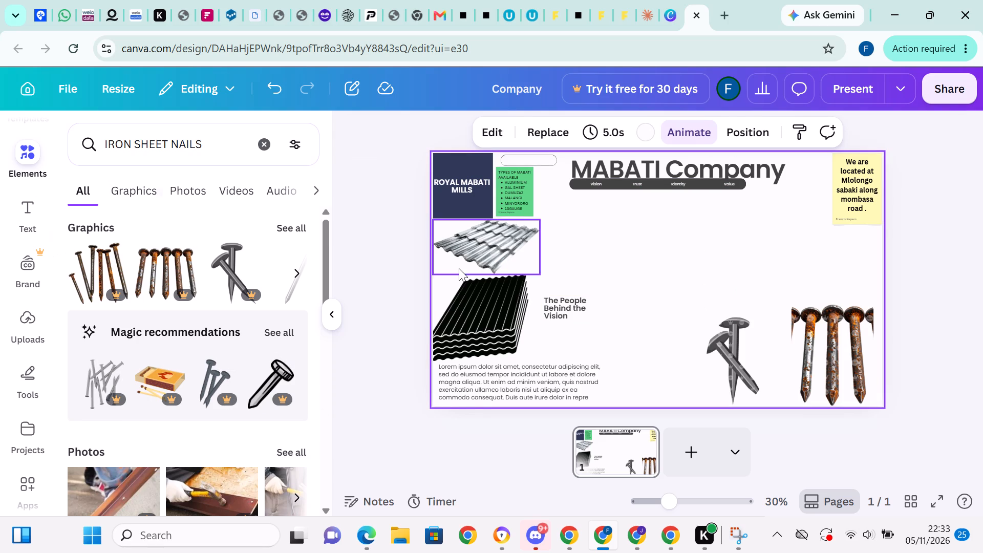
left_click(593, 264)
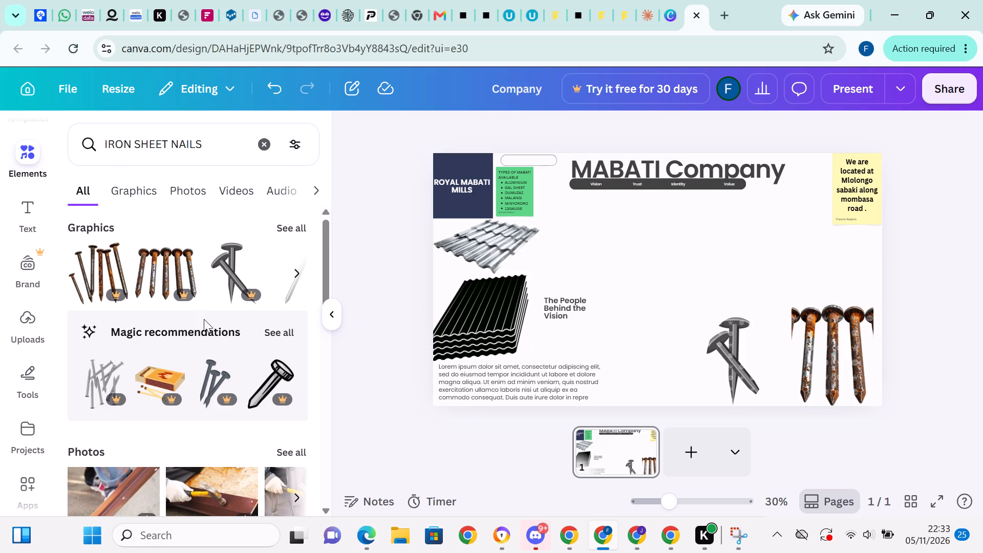
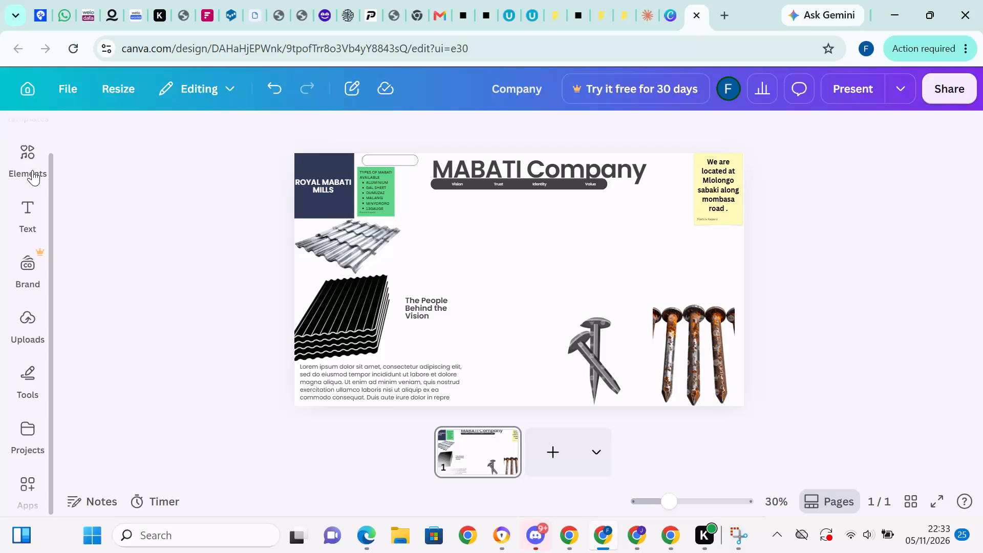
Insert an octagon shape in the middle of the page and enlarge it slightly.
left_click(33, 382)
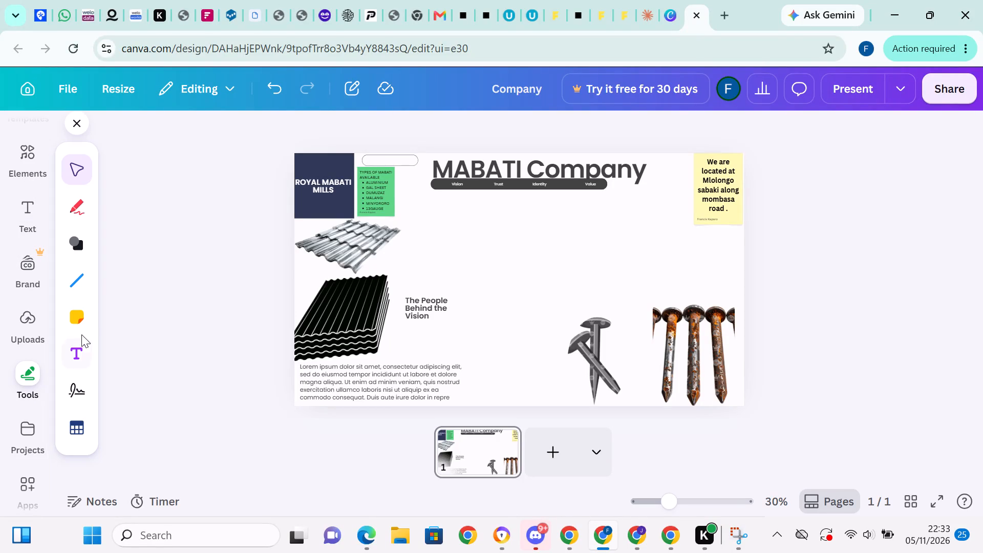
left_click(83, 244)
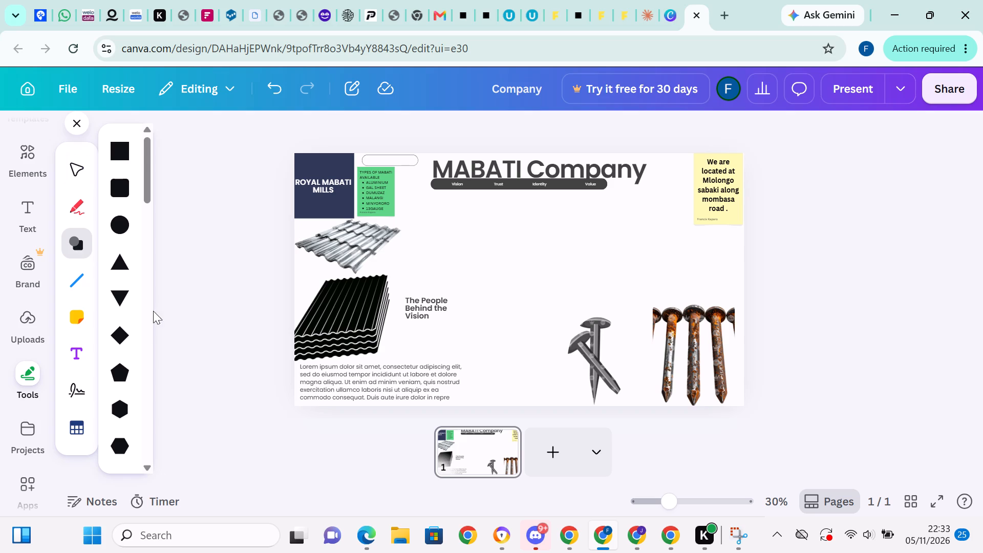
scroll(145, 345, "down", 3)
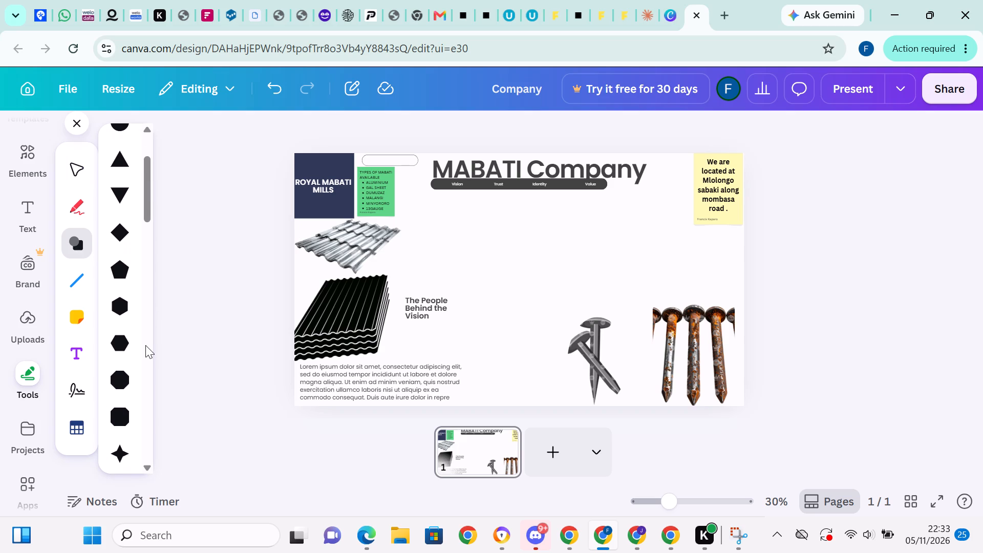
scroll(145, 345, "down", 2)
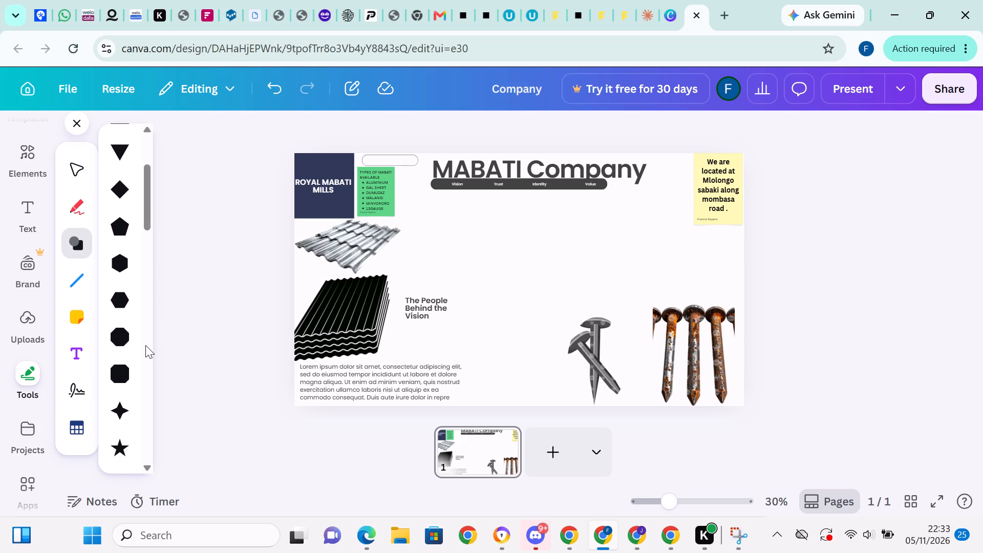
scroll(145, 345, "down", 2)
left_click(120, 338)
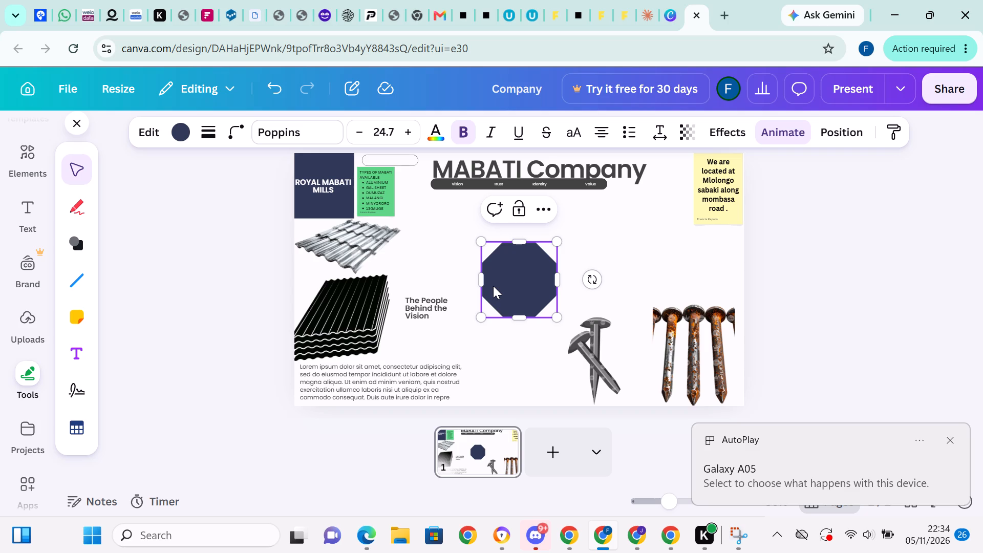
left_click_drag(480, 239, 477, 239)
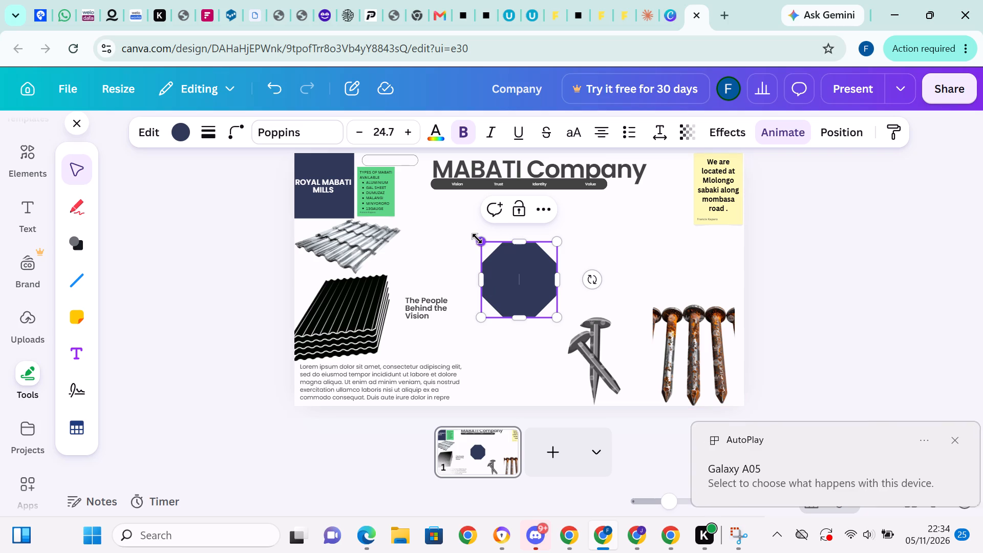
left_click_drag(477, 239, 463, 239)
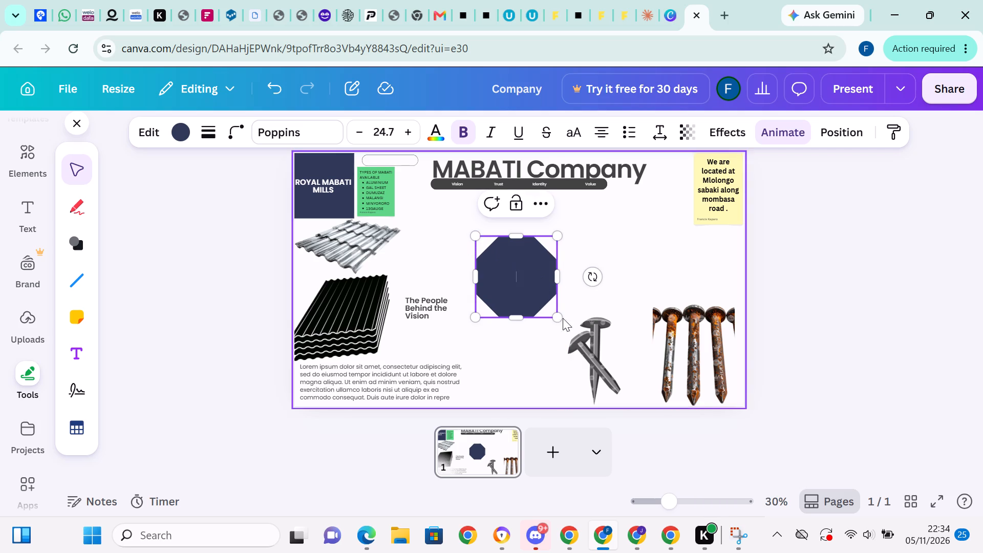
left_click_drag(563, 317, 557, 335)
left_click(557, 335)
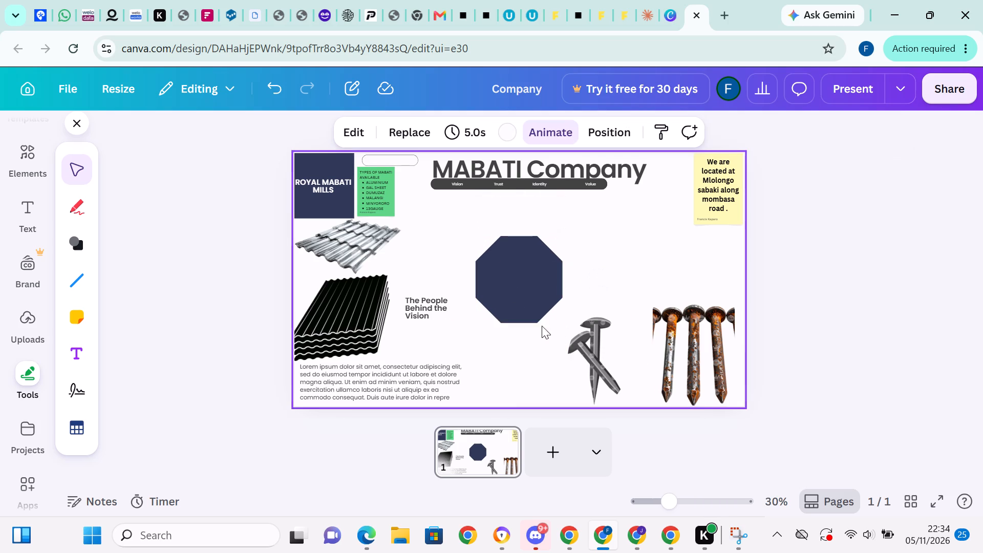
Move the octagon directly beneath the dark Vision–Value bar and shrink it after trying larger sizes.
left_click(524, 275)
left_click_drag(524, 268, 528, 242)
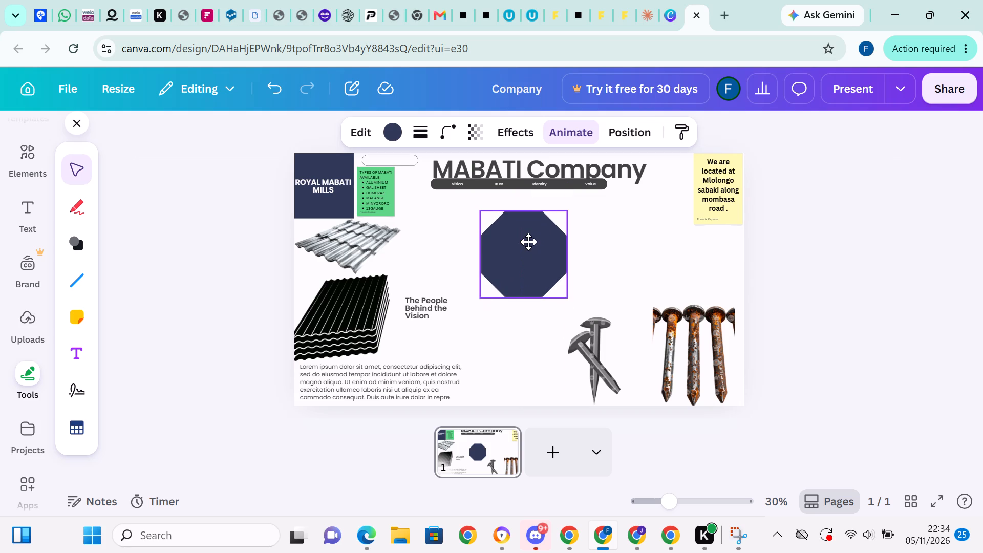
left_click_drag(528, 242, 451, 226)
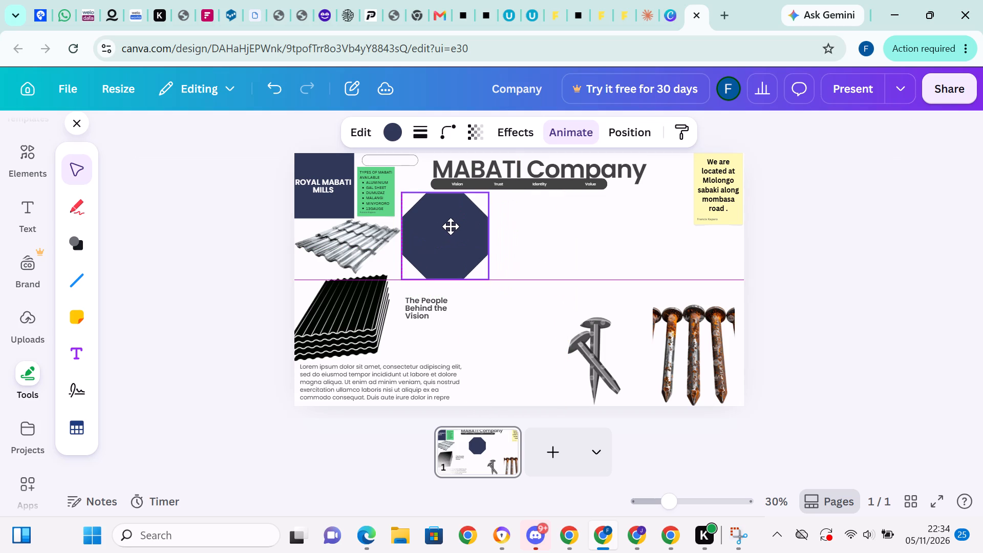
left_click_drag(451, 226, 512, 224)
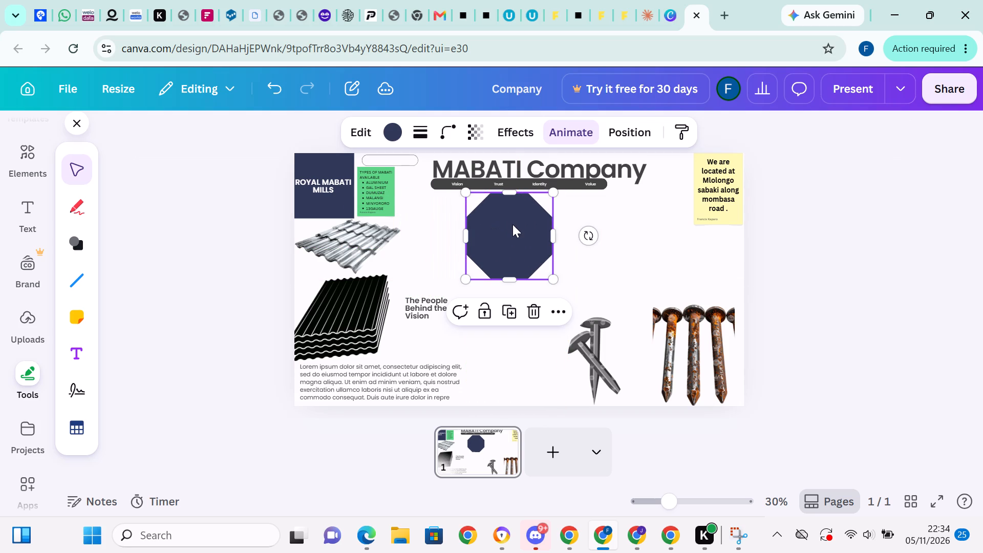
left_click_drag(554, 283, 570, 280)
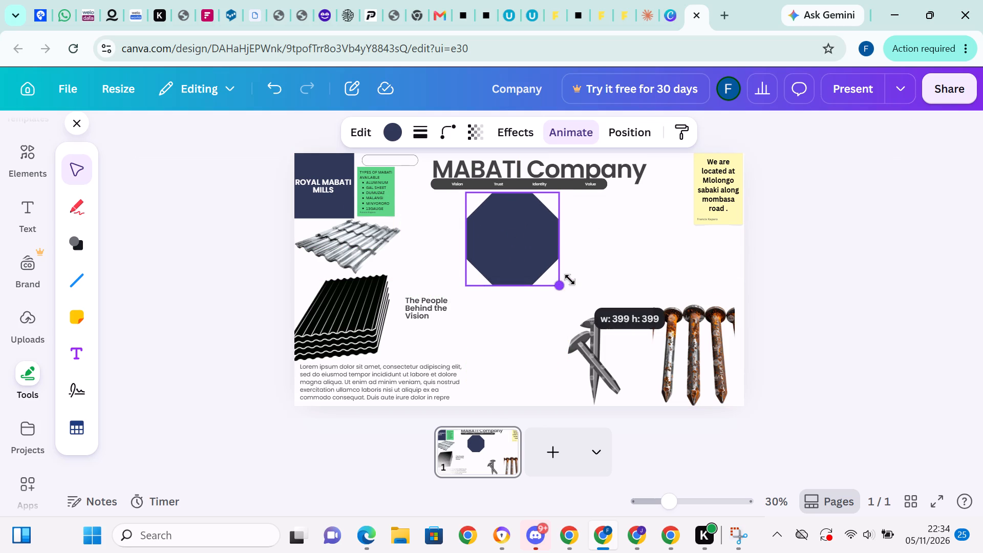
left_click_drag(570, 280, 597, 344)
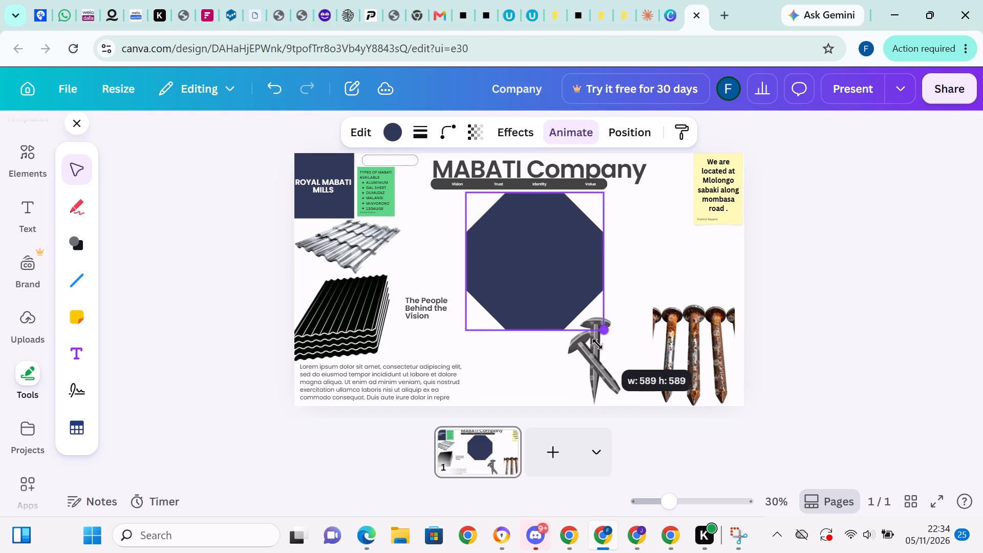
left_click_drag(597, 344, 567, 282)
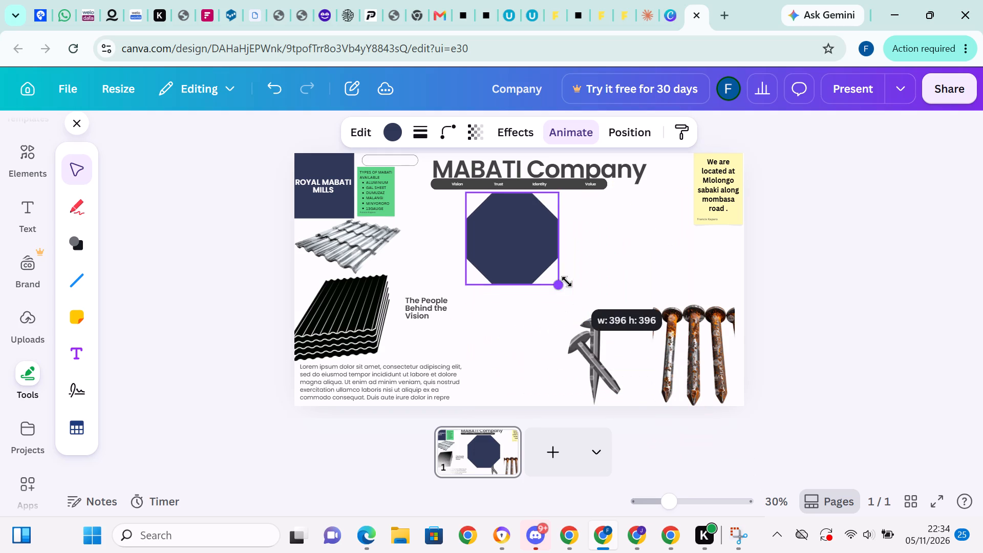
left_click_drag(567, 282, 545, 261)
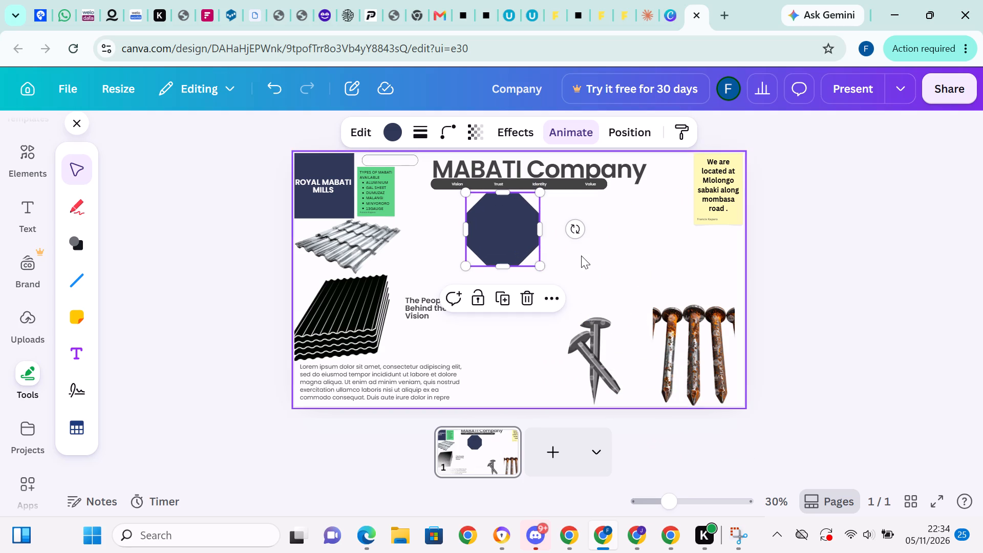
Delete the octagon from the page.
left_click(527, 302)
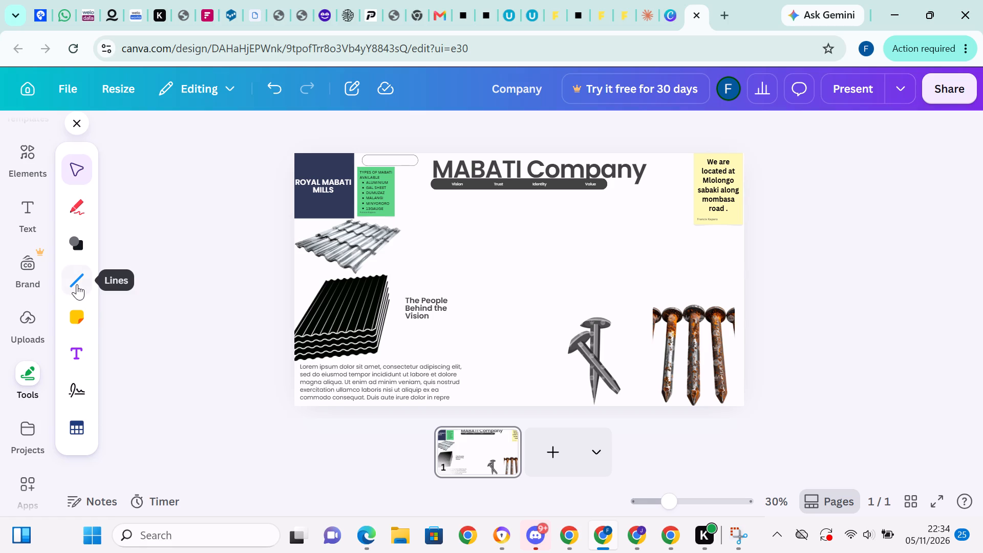
Insert a horizontal double-headed arrow shape on the page.
left_click(76, 238)
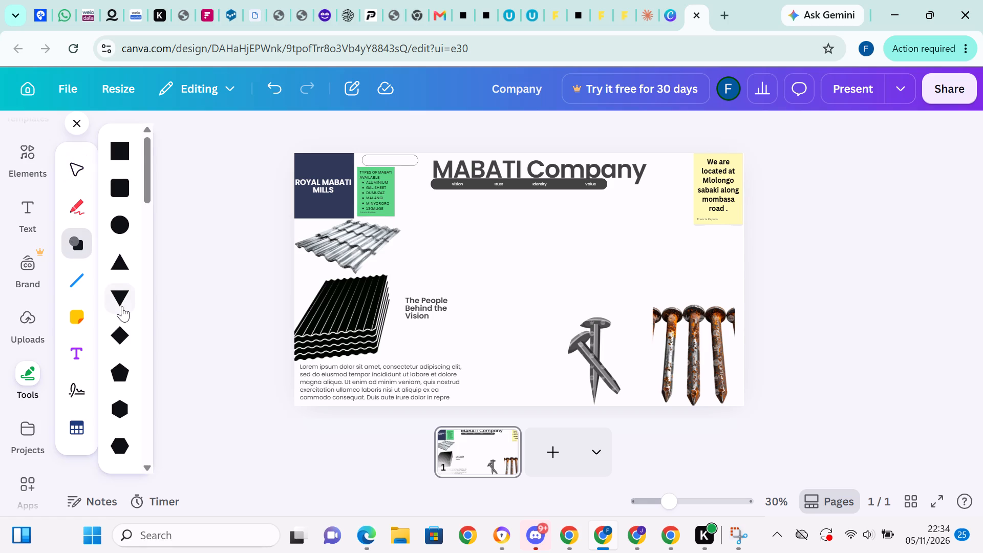
scroll(122, 306, "down", 4)
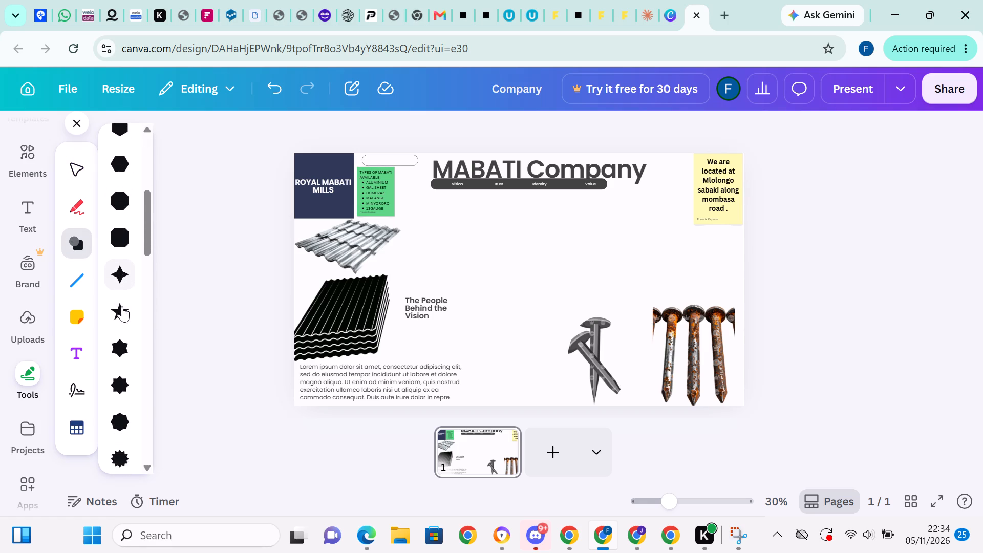
scroll(122, 306, "down", 5)
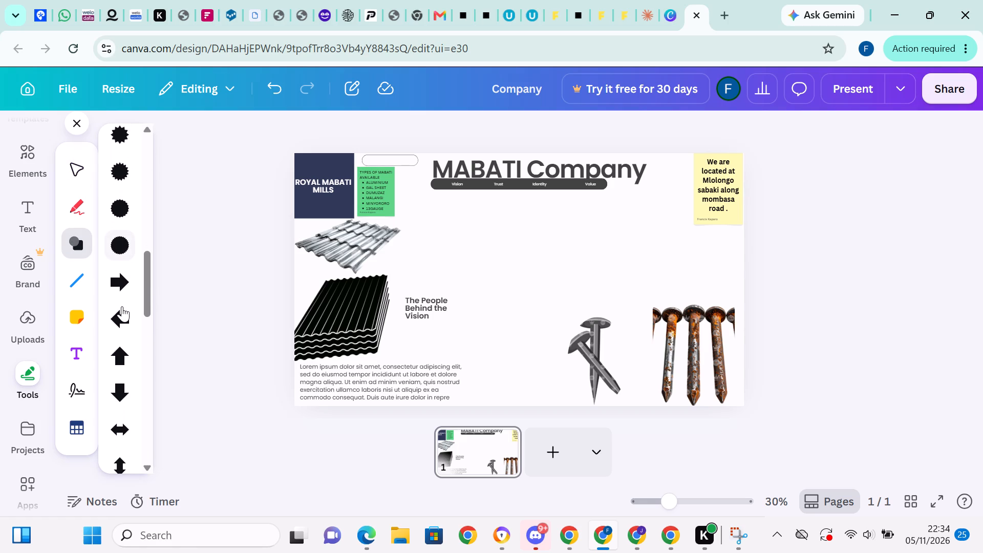
scroll(122, 306, "down", 2)
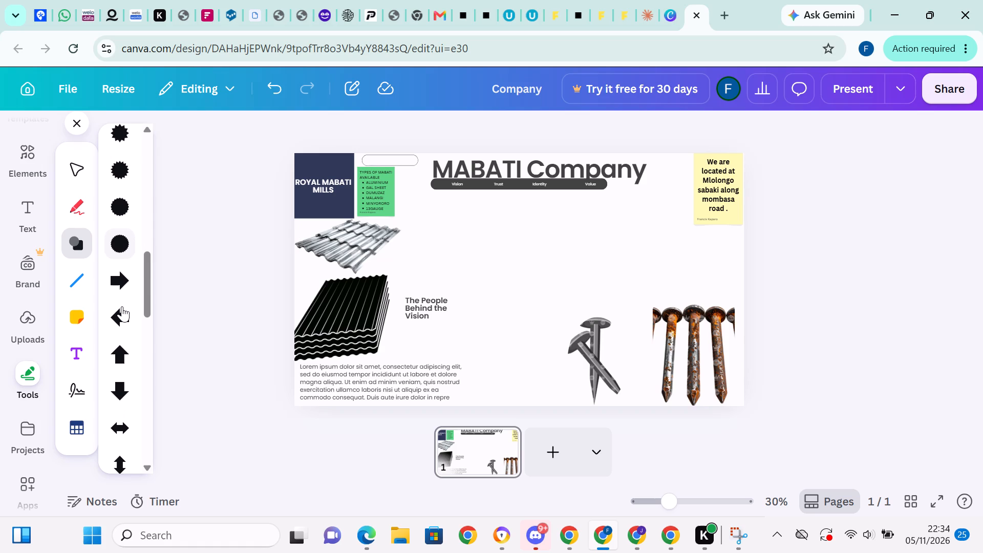
scroll(122, 306, "down", 2)
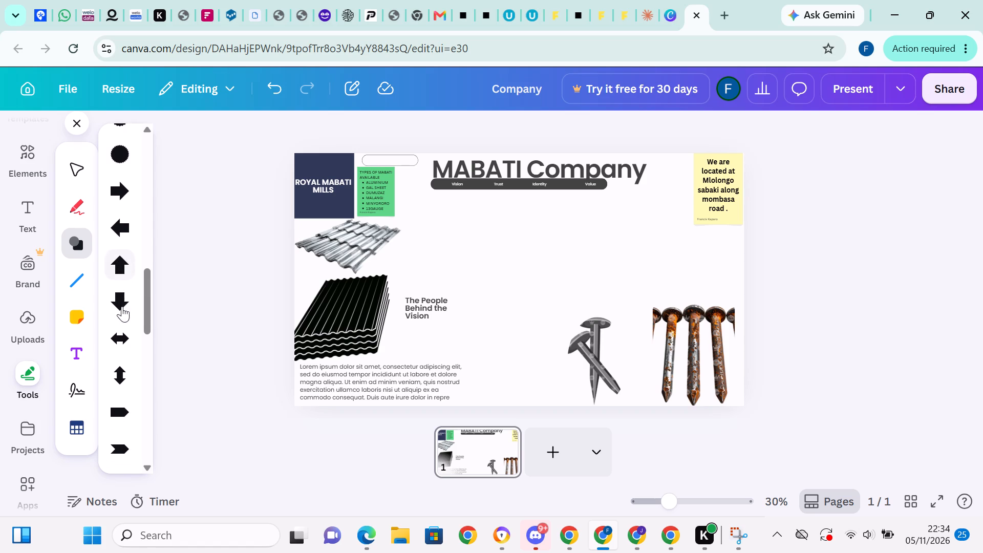
left_click(115, 337)
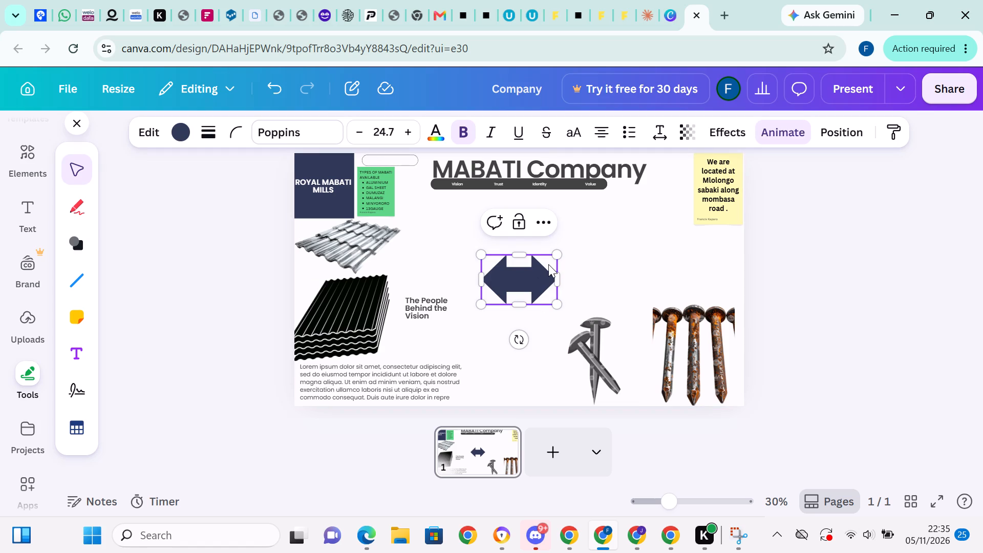
Move the double-headed arrow directly beneath the yellow location note, flush with the page's right edge.
left_click_drag(523, 276, 566, 269)
left_click_drag(527, 261, 568, 260)
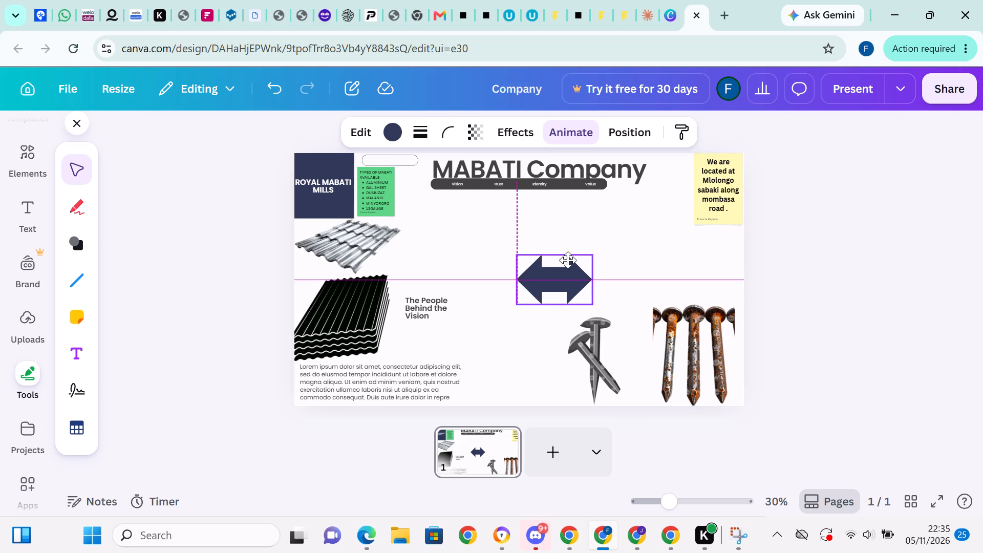
left_click_drag(568, 260, 712, 239)
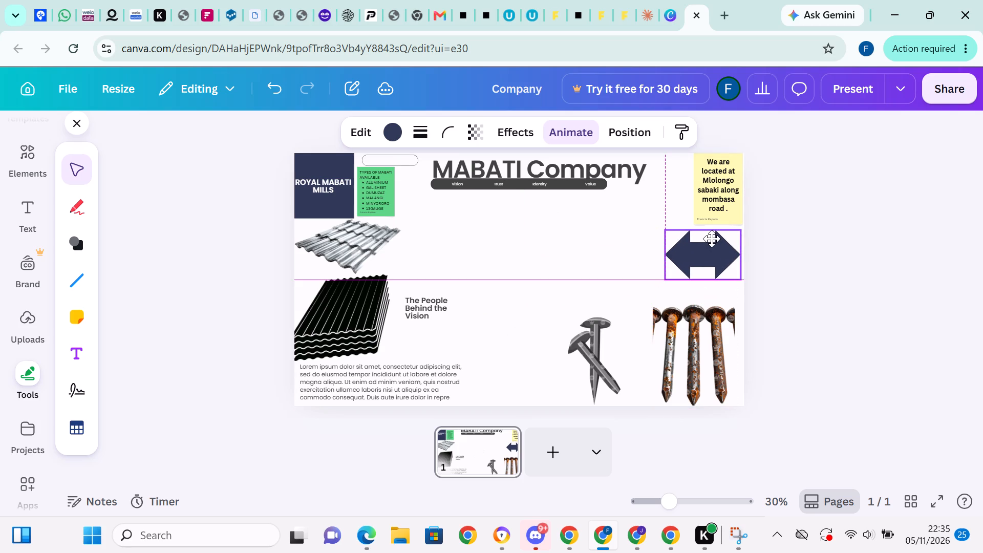
left_click_drag(712, 239, 714, 238)
left_click(728, 247)
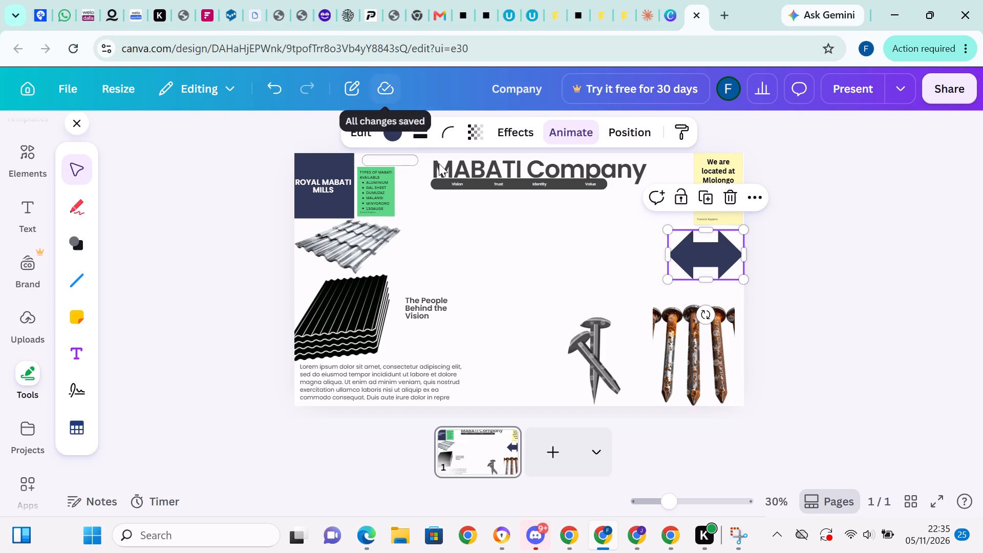
Try gray orange #c36a23 and two dark blues as the double-headed arrow's fill, settling on the bright orange default solid colour.
left_click(714, 273)
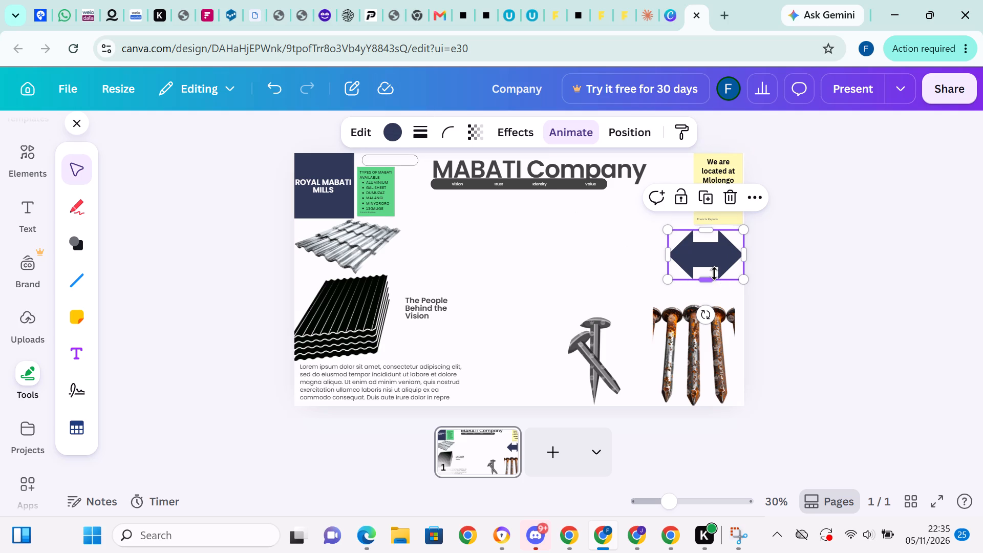
left_click(728, 252)
left_click(728, 252)
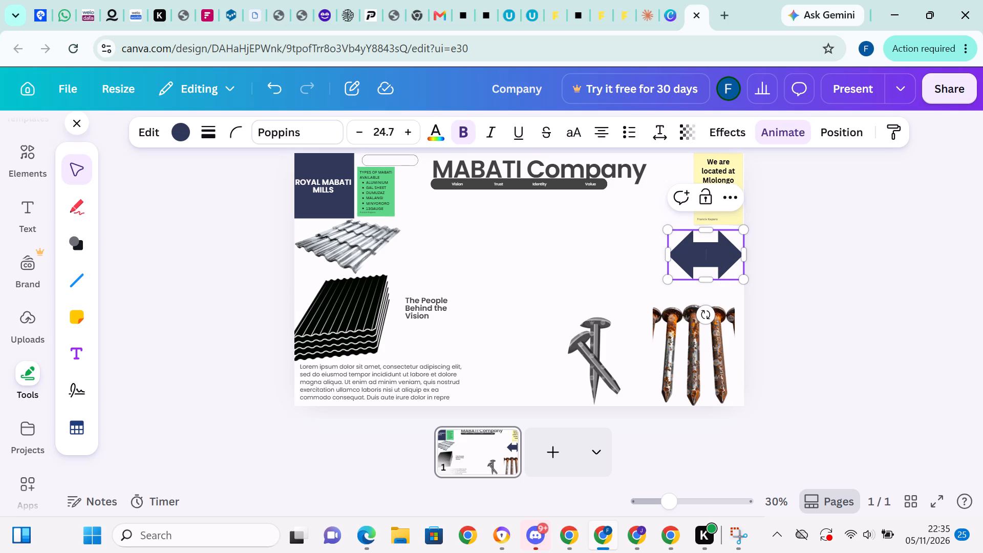
left_click(182, 131)
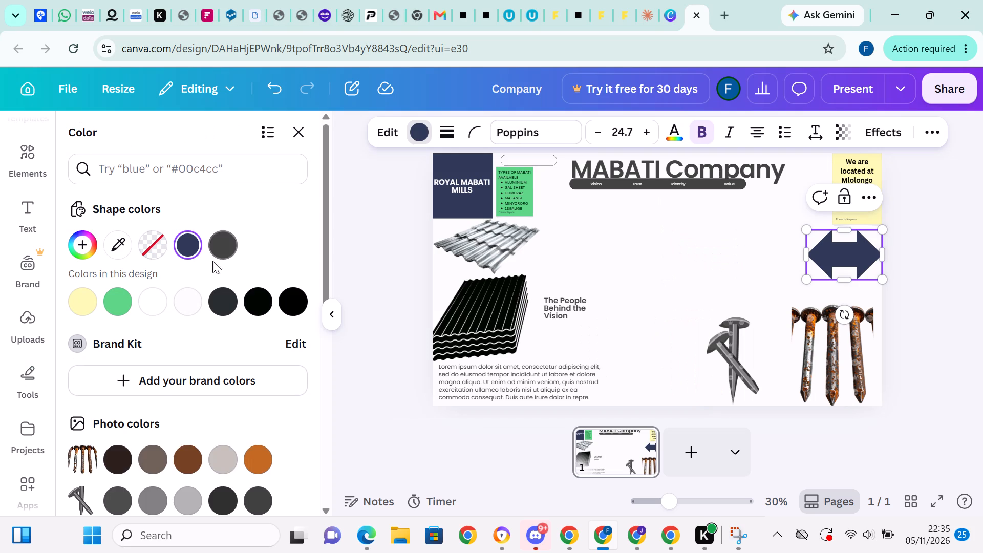
left_click(253, 451)
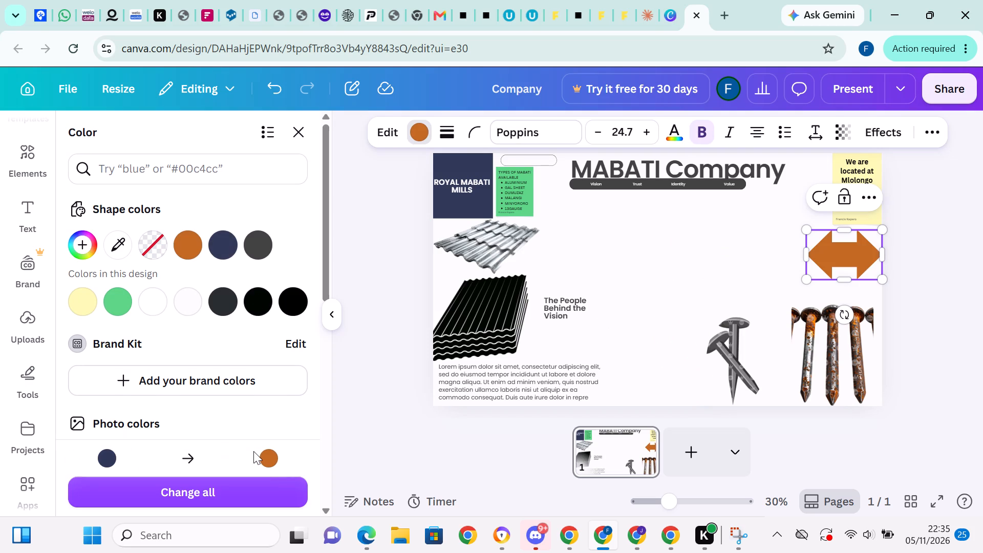
scroll(265, 408, "down", 2)
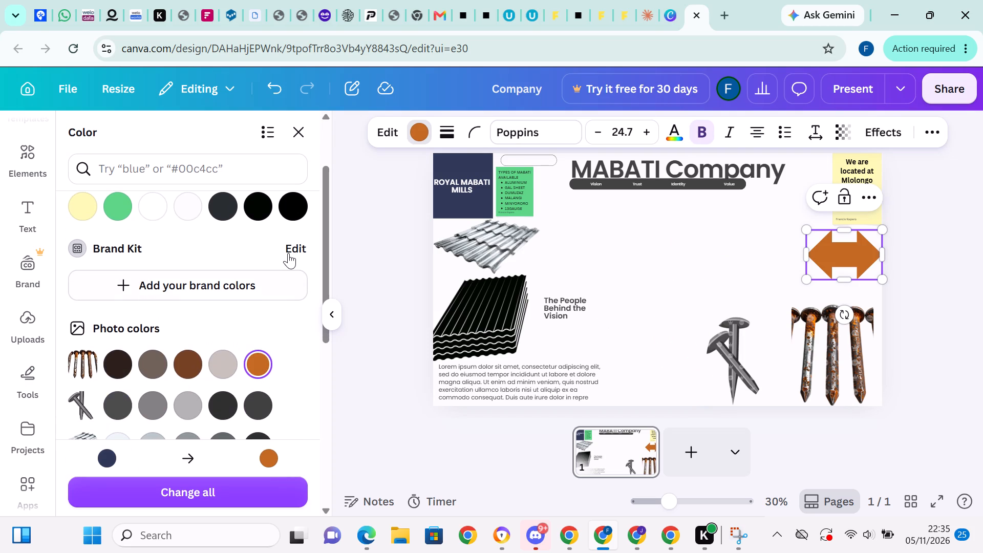
scroll(288, 253, "down", 3)
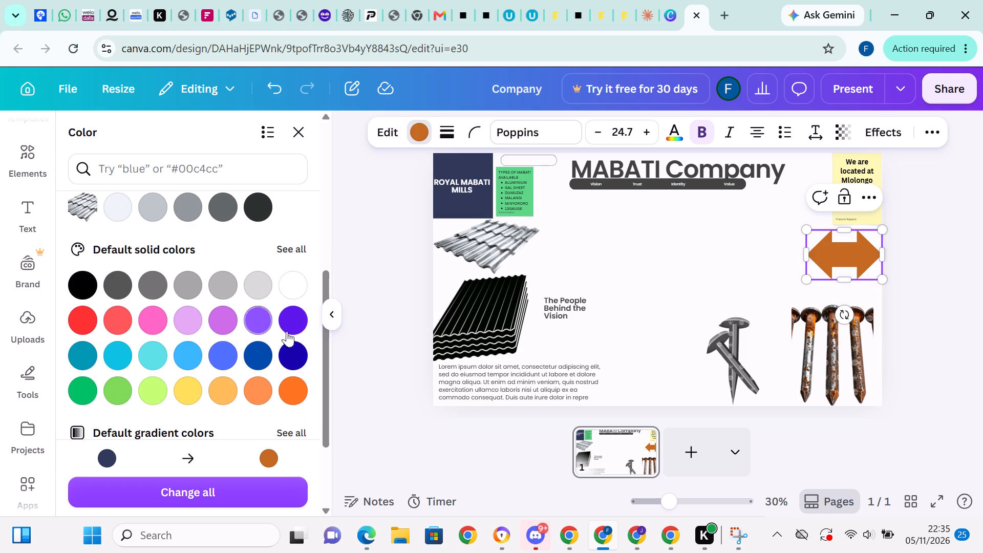
left_click(292, 348)
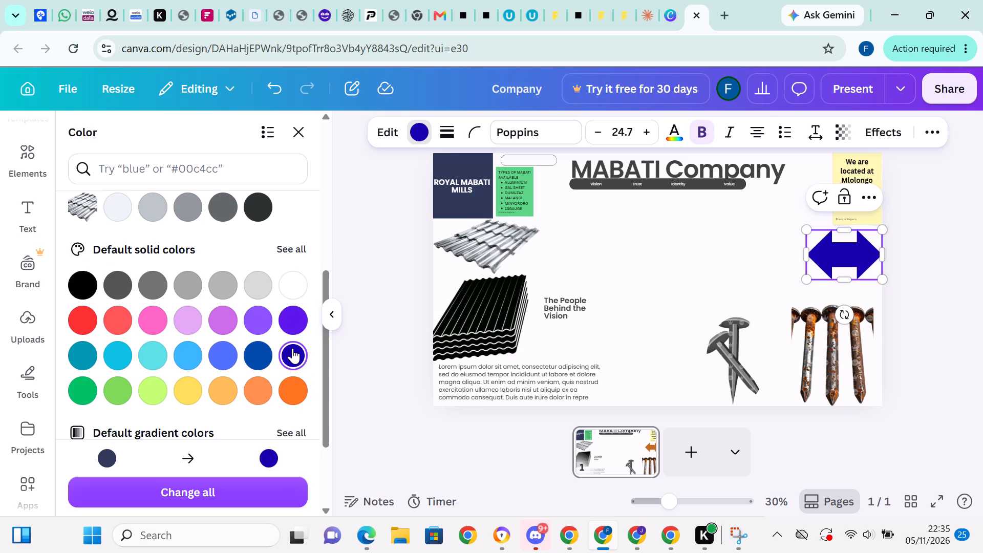
left_click(267, 351)
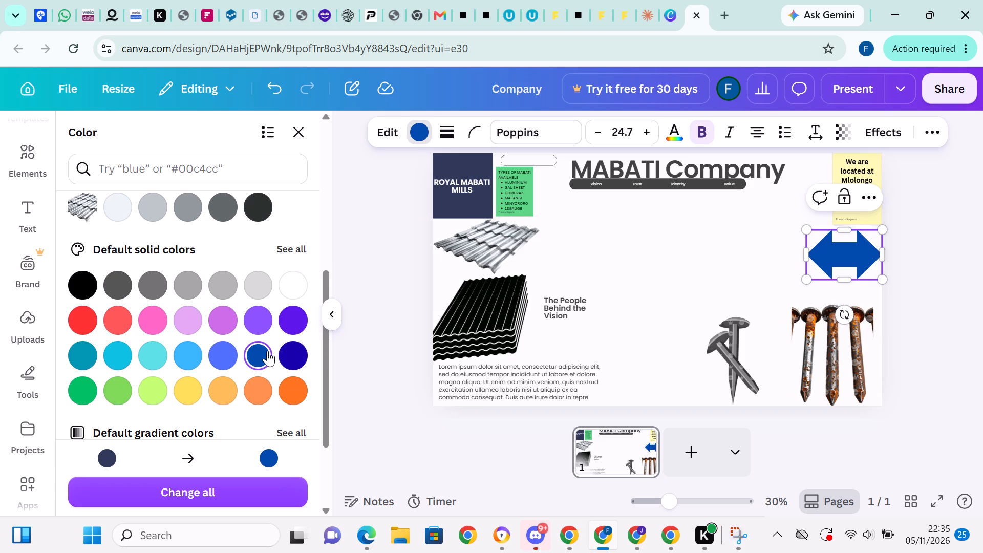
scroll(267, 360, "down", 2)
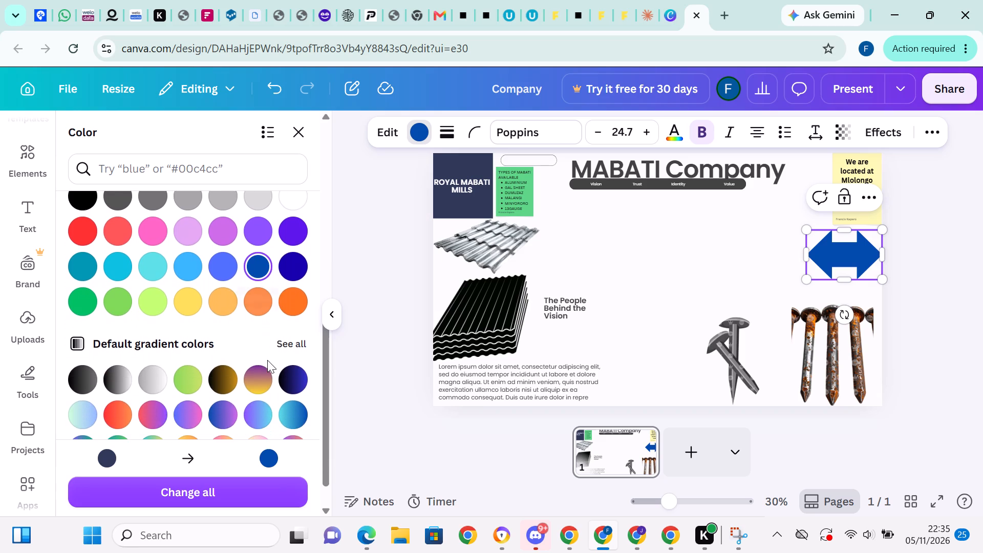
left_click(298, 296)
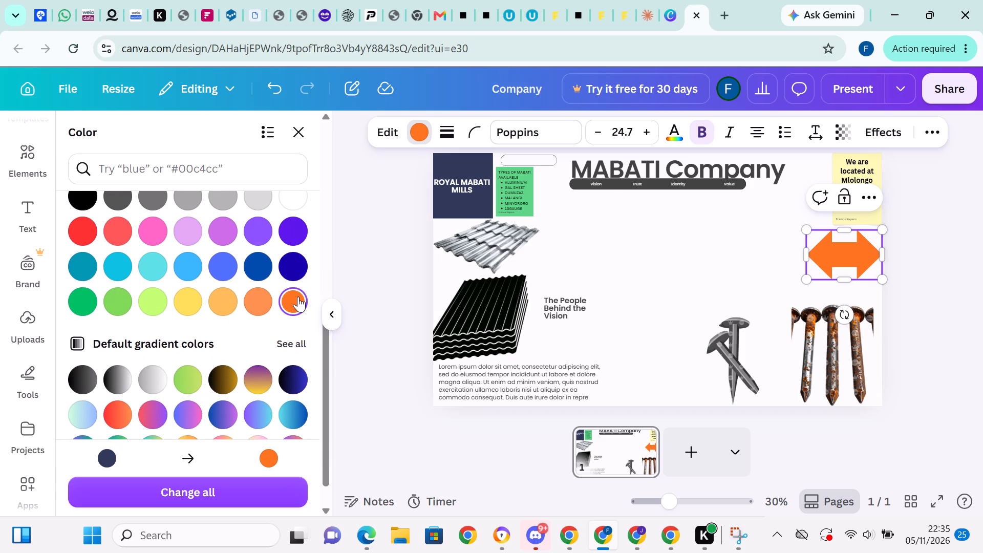
Try a black-to-blue gradient on the double-headed arrow, settling on the dark blue default solid colour as its fill.
left_click(297, 381)
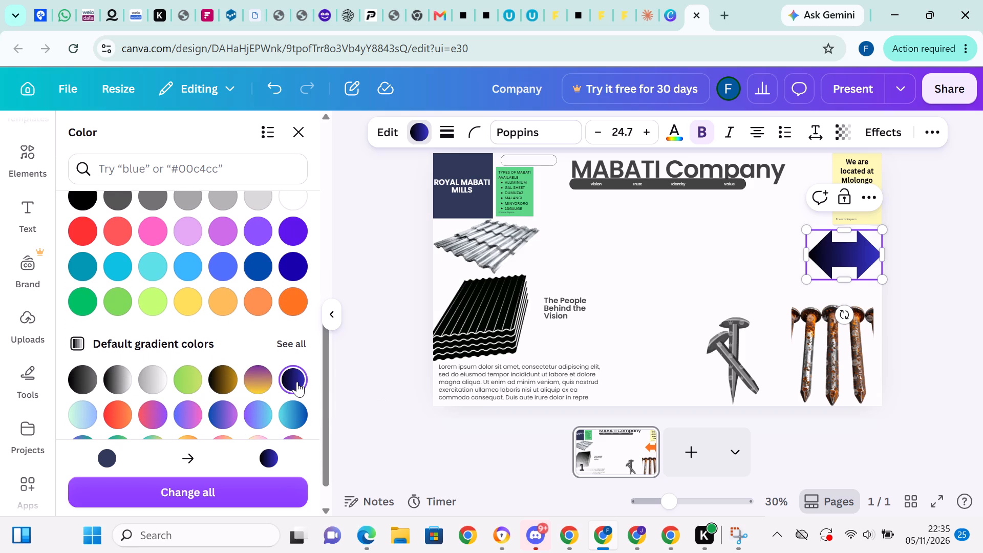
left_click(298, 271)
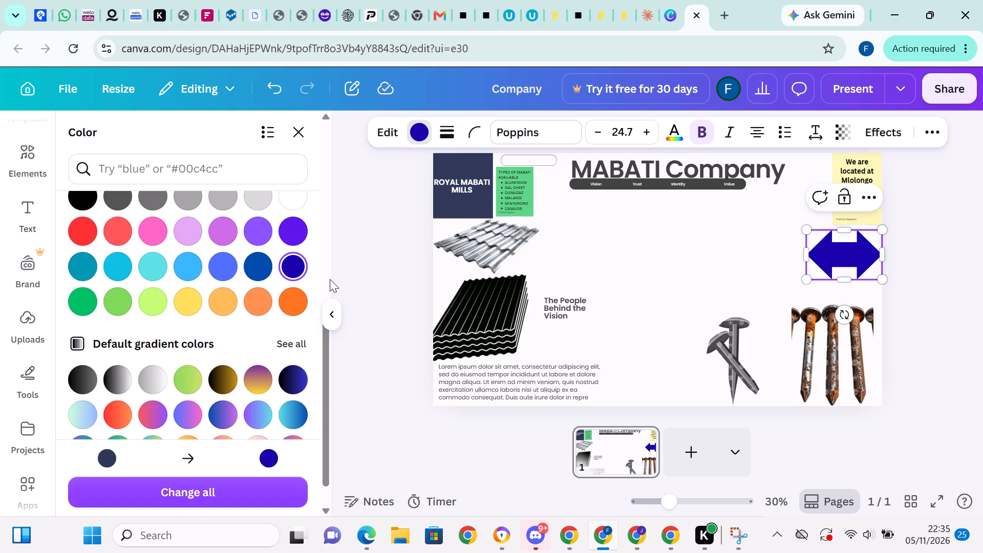
left_click(677, 270)
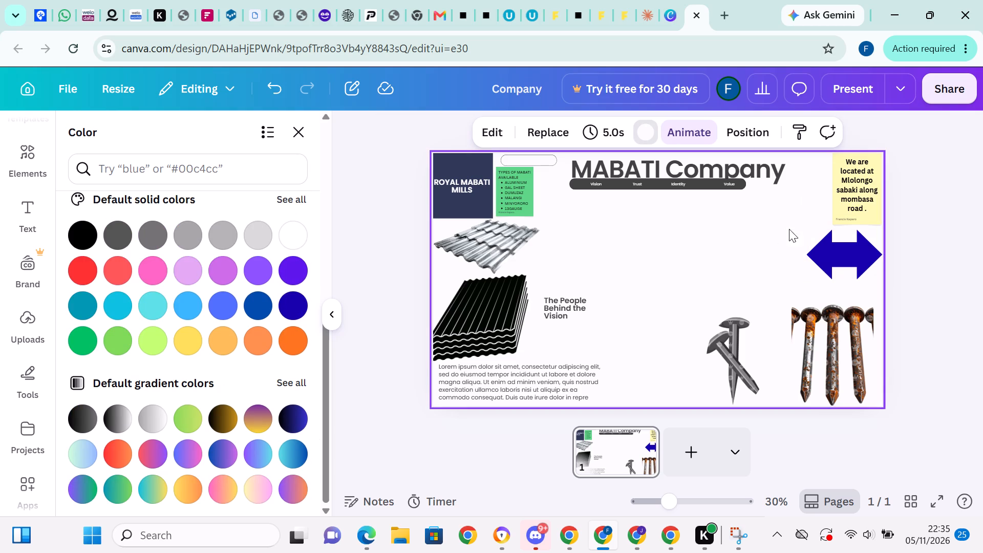
left_click(830, 247)
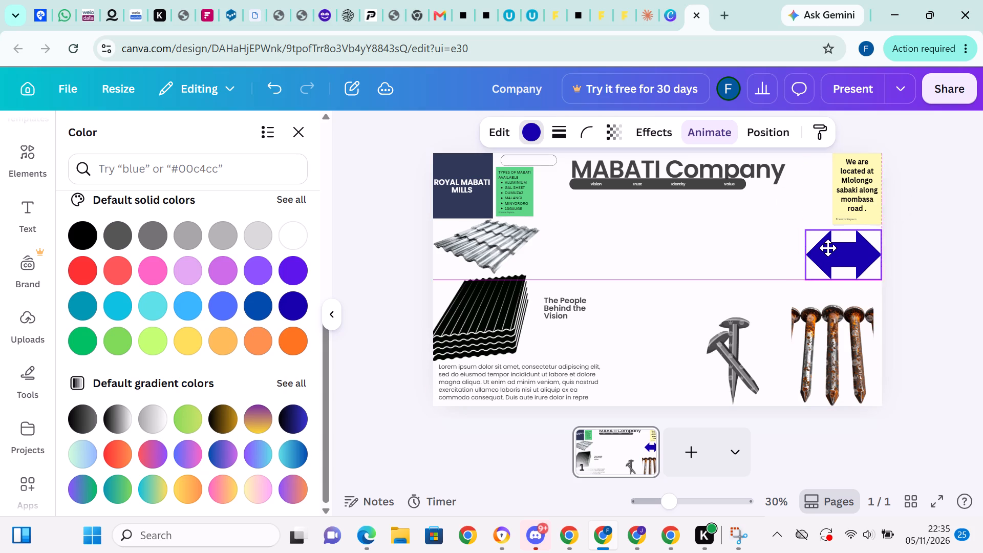
left_click(721, 260)
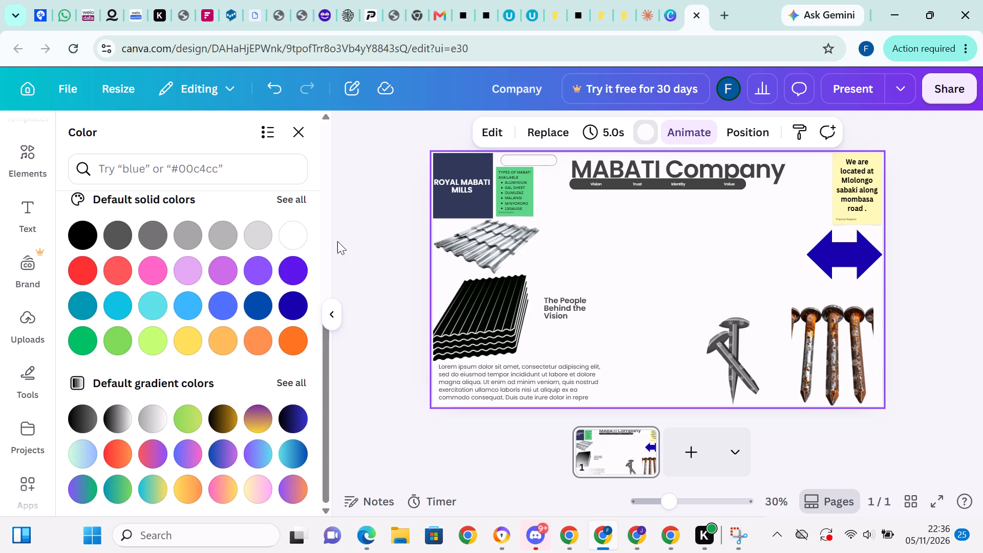
left_click(297, 133)
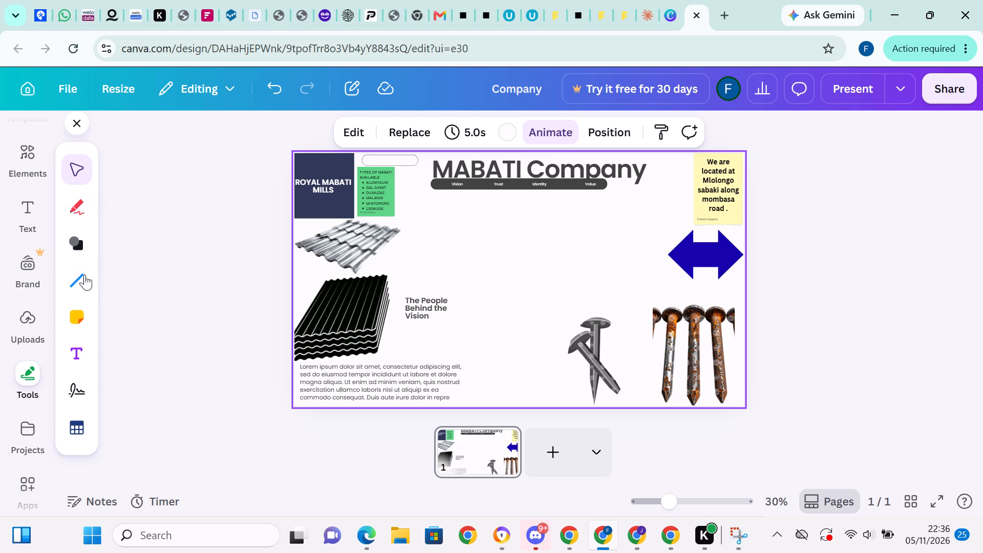
Add a purple sticky note and place it in the empty area below the MABATI Company heading.
left_click(74, 328)
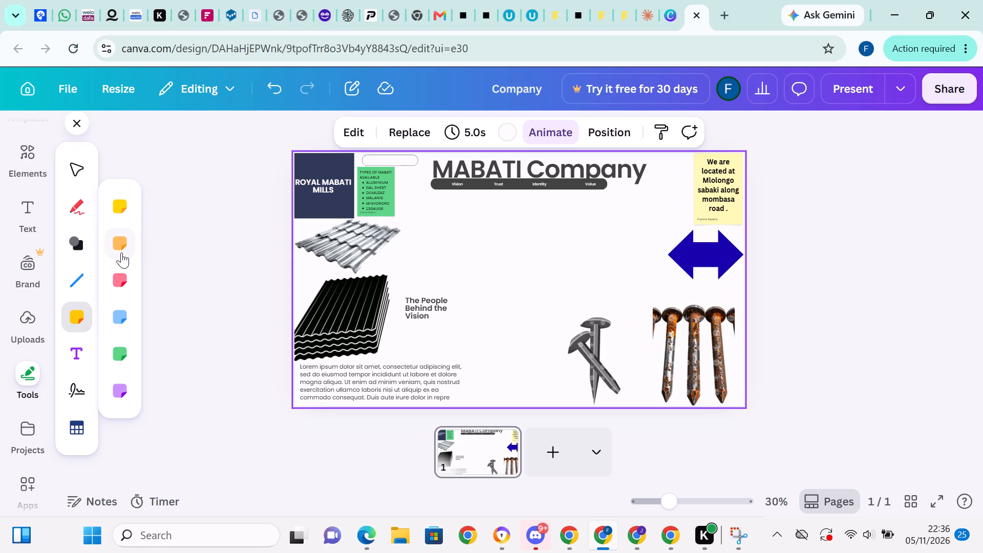
left_click(121, 394)
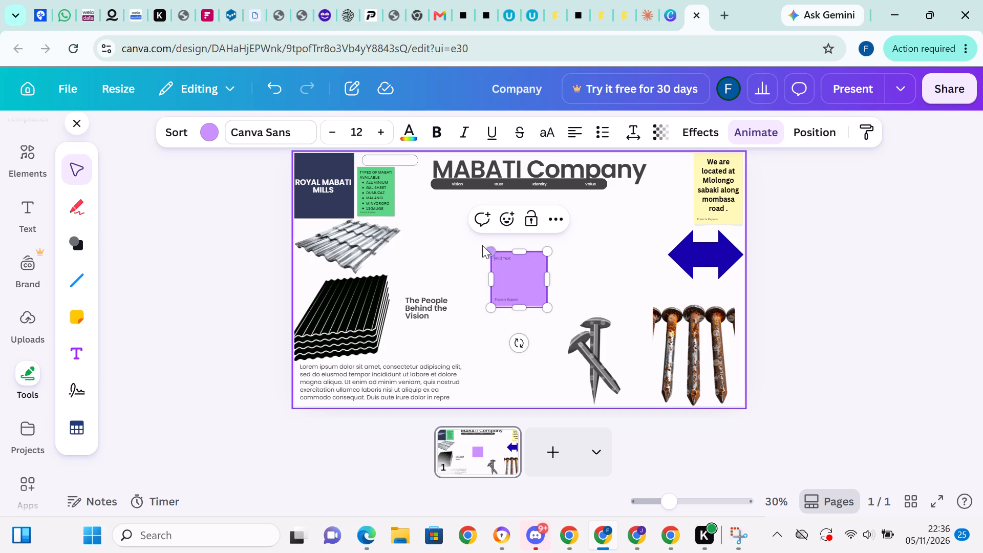
left_click_drag(517, 276, 517, 241)
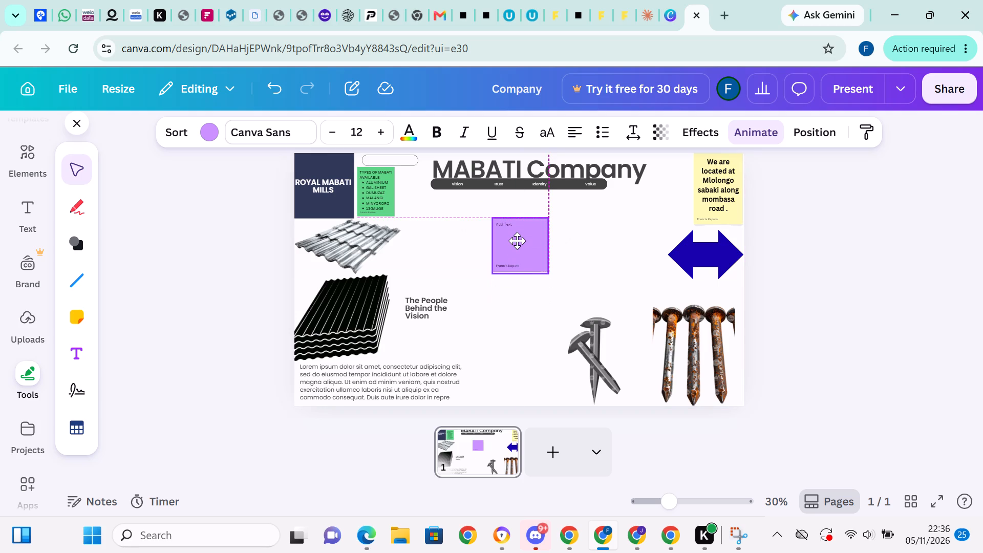
left_click_drag(517, 241, 475, 226)
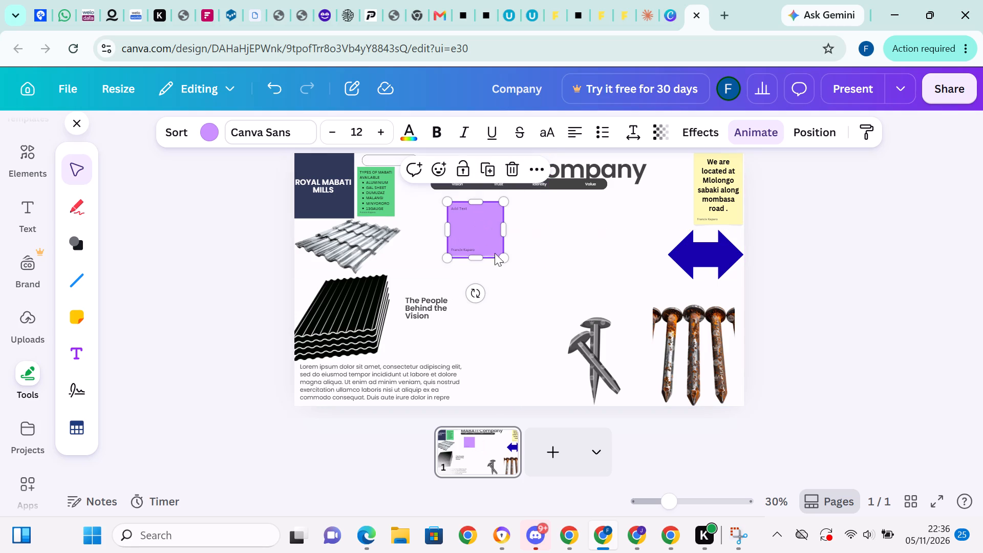
Enlarge the purple sticky note proportionally to more than twice its size, extending down to the crossed nails.
left_click_drag(504, 259, 515, 268)
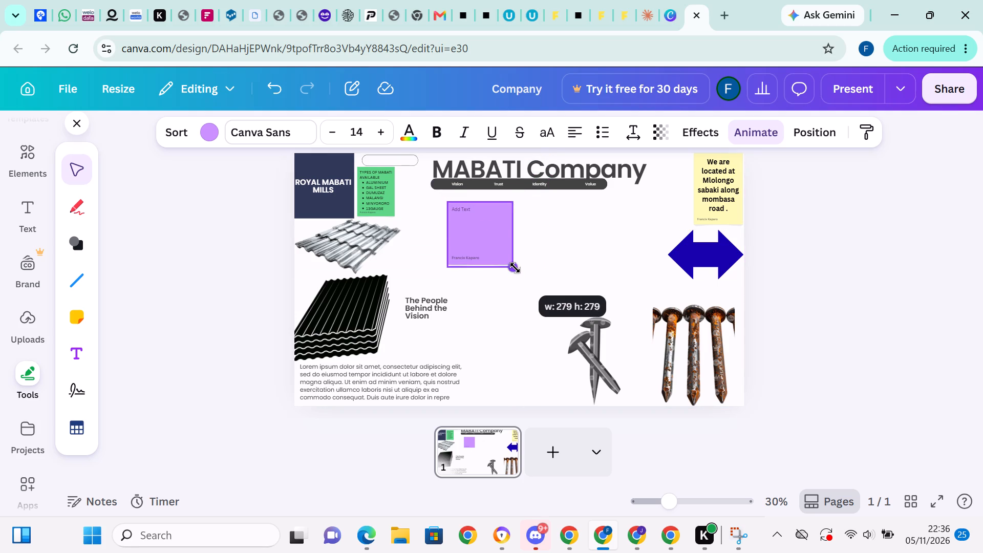
left_click_drag(515, 268, 638, 275)
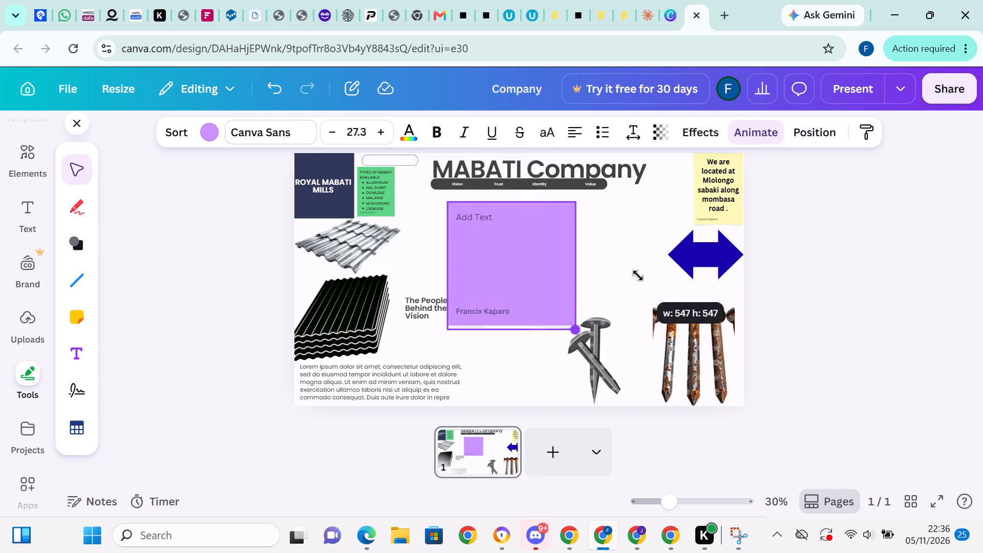
left_click_drag(638, 275, 644, 276)
left_click(511, 313)
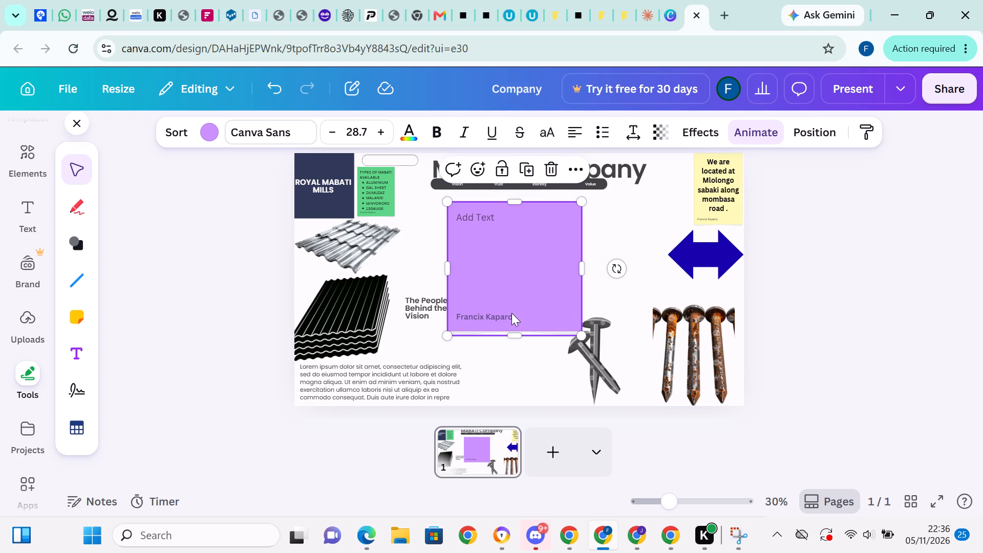
Enter the text "We Deliver countrywide" in the purple sticky note.
left_click(497, 216)
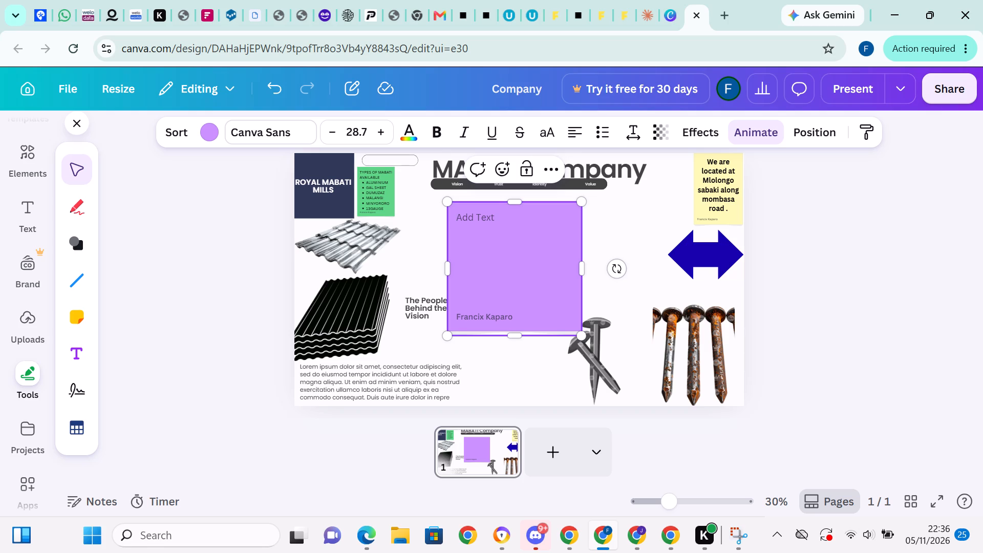
key("w")
type("ada")
key("BackSpace")
key("BackSpace")
key("BackSpace")
key("d")
type("liver")
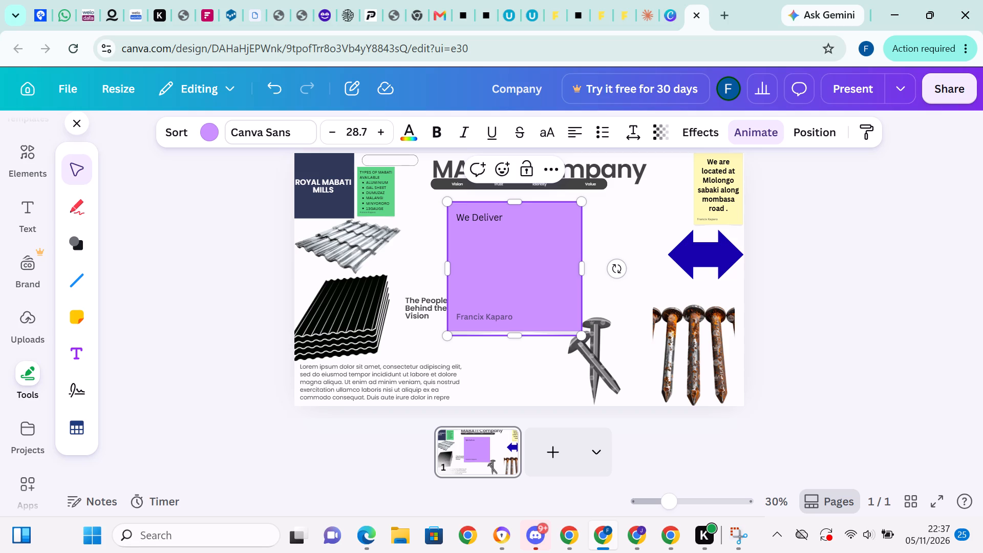
key("space")
type("count")
type("rywide")
left_click(518, 316)
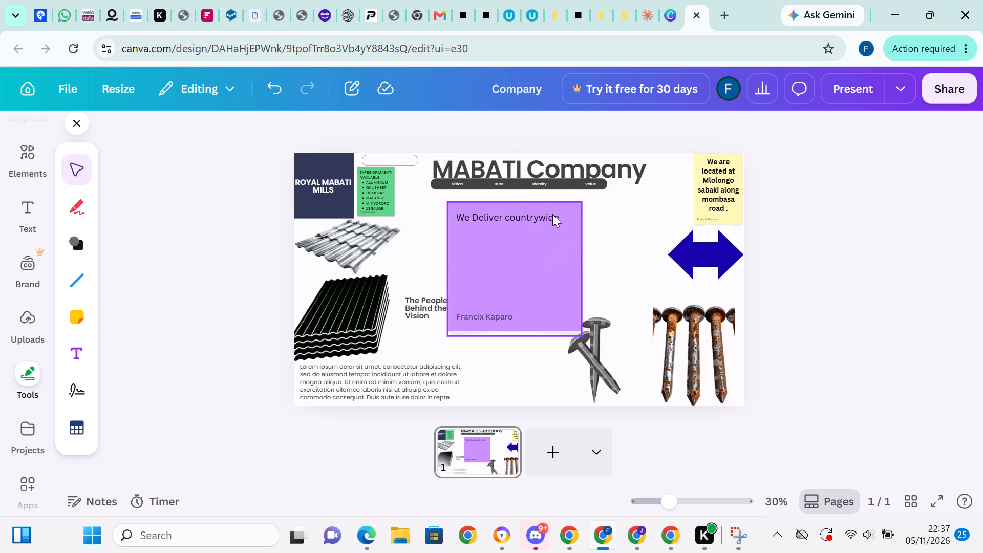
Move the purple note up against the dark bar beneath the heading and shrink it clear of the crossed nails.
left_click(549, 214)
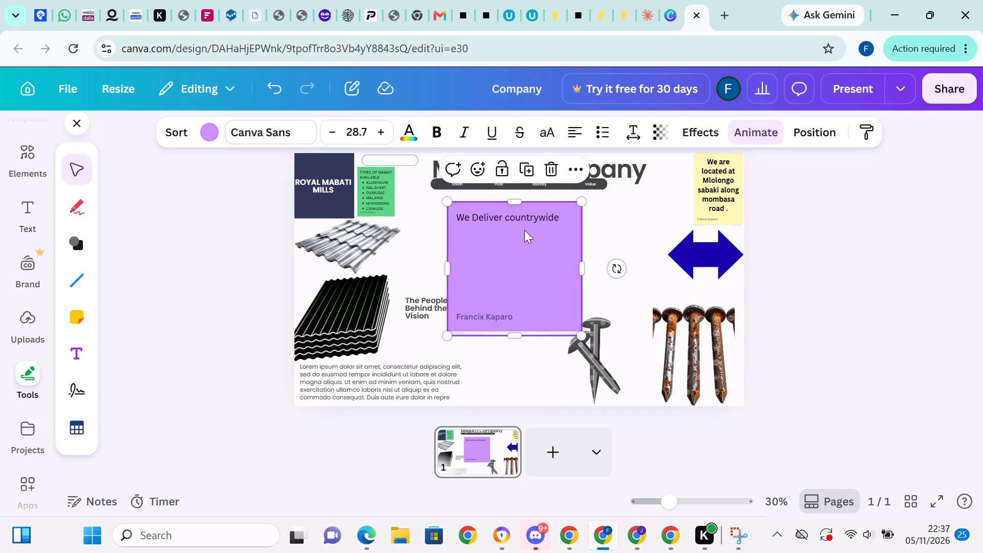
left_click_drag(524, 230, 522, 216)
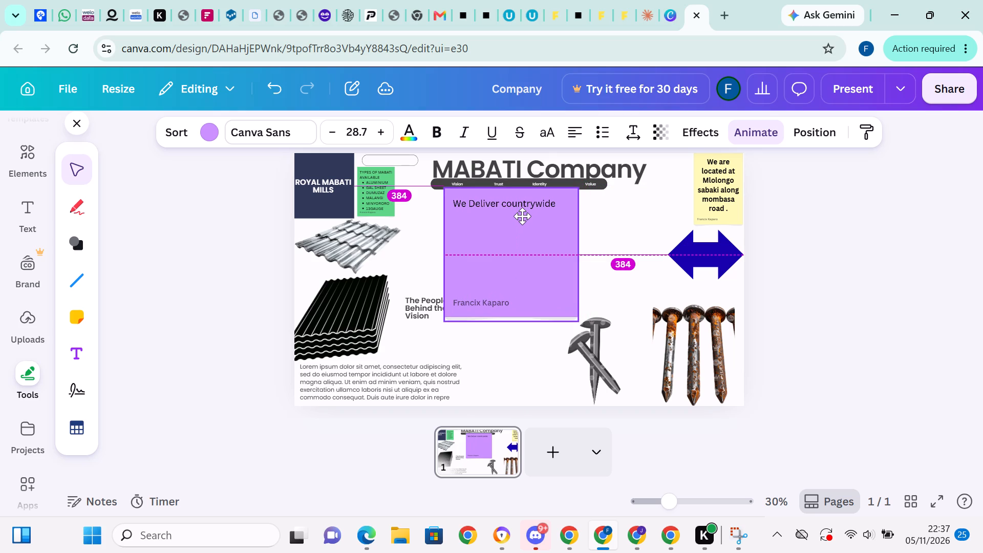
left_click_drag(522, 216, 525, 220)
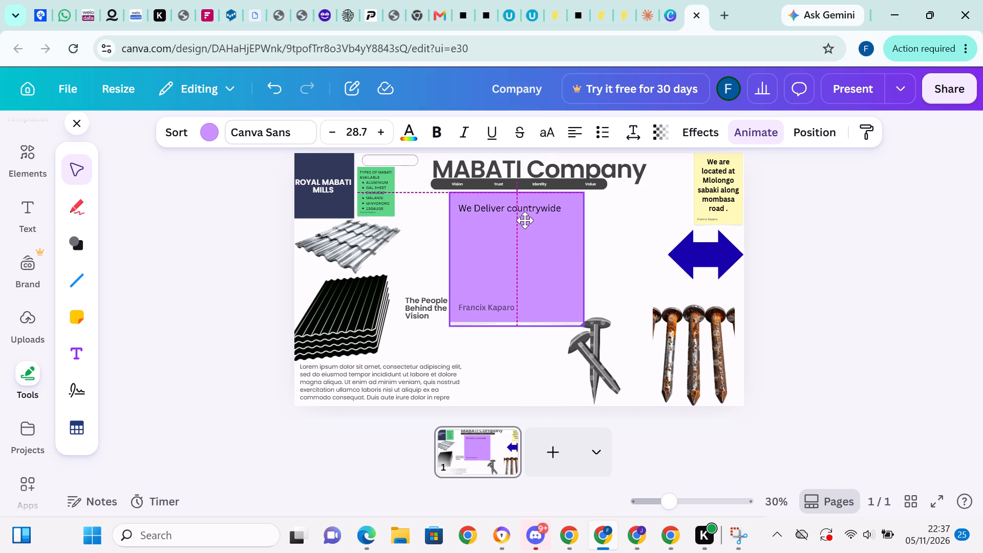
left_click_drag(525, 220, 525, 218)
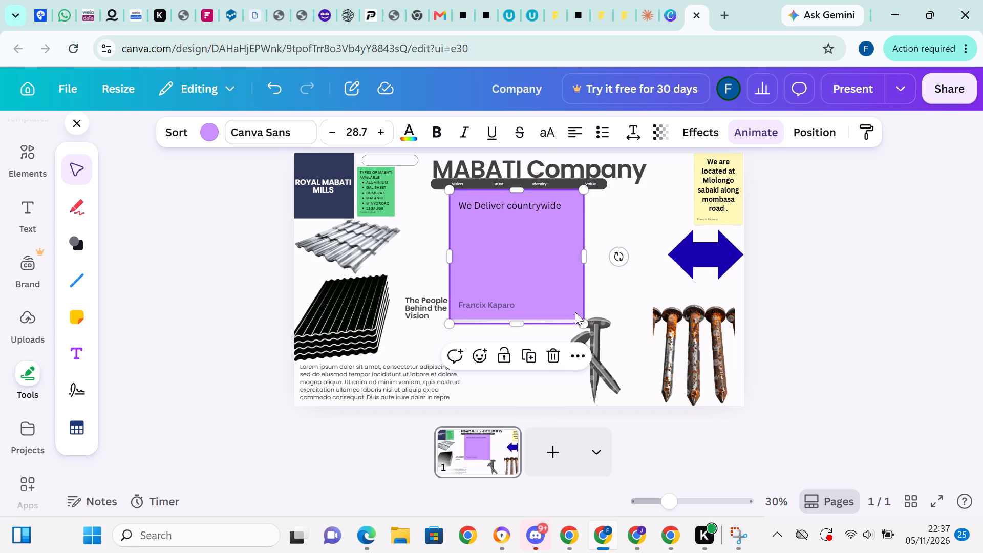
left_click_drag(578, 322, 570, 284)
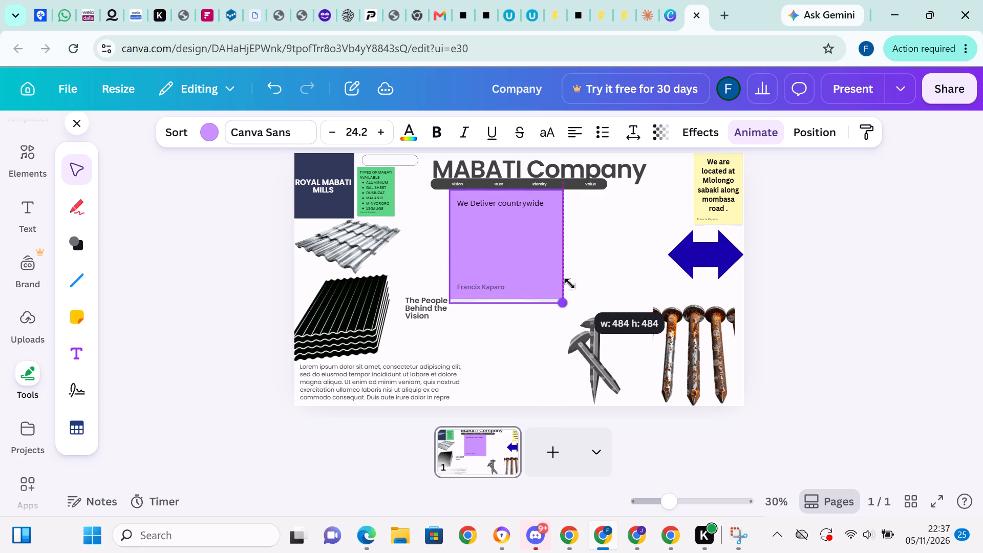
left_click_drag(570, 284, 570, 278)
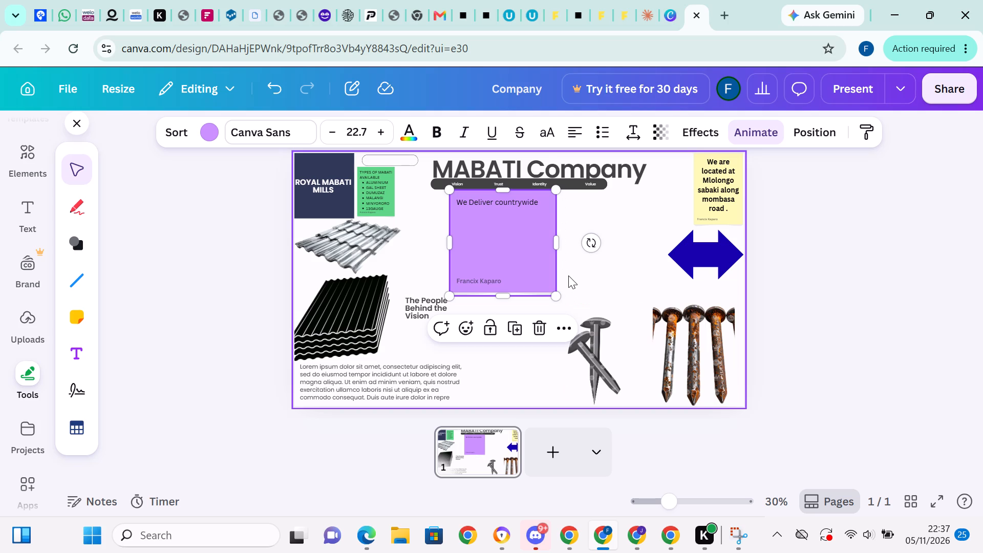
Add a second line reading "50% bonus on purchases above 100$" below "We Deliver countrywide" in the purple sticky note.
left_click(505, 232)
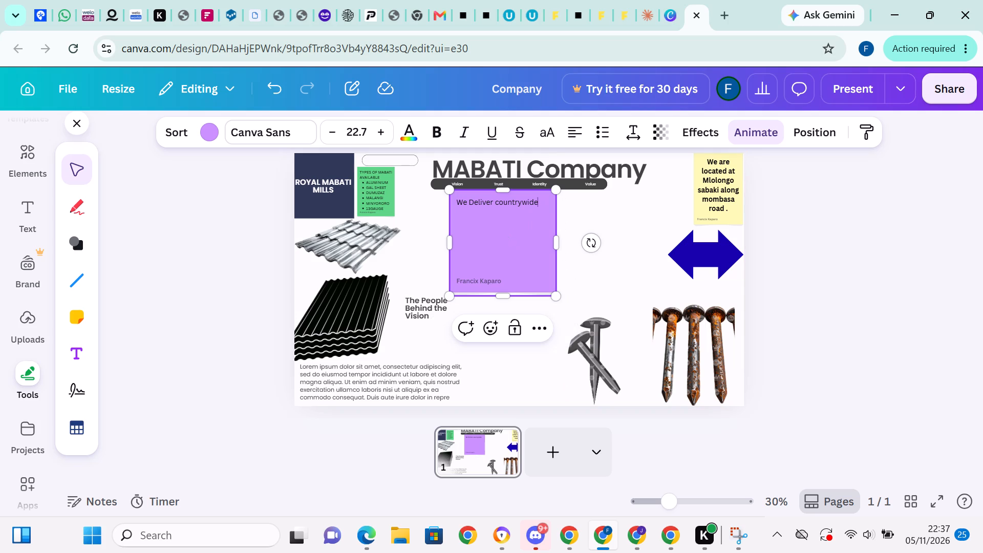
key("shift+Return")
key("5")
key("0")
key("shift+percent")
key("space")
type("bonus")
key("space")
type("on")
key("space")
key("p")
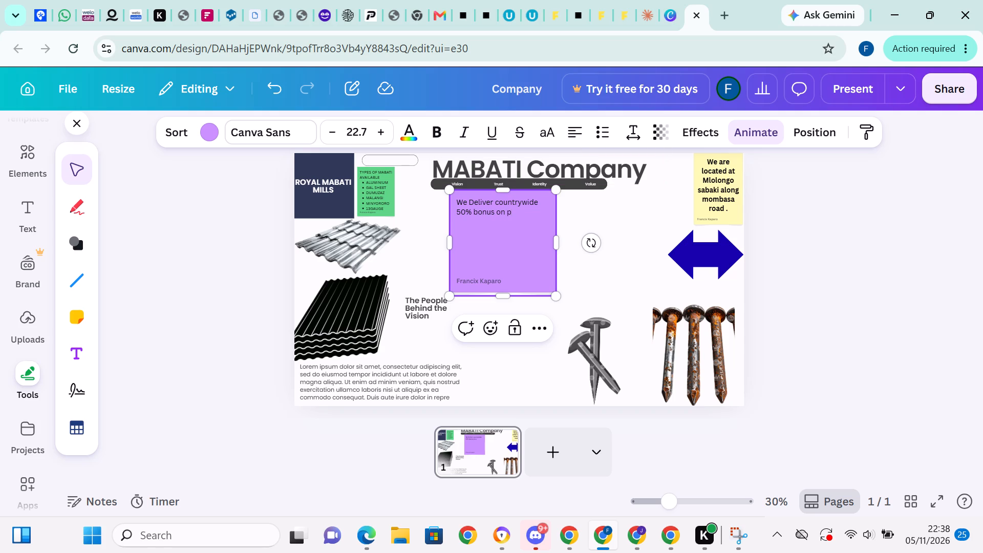
type("urch")
type("ases")
key("space")
type("above")
key("space")
key("1")
type("00")
key("shift+dollar")
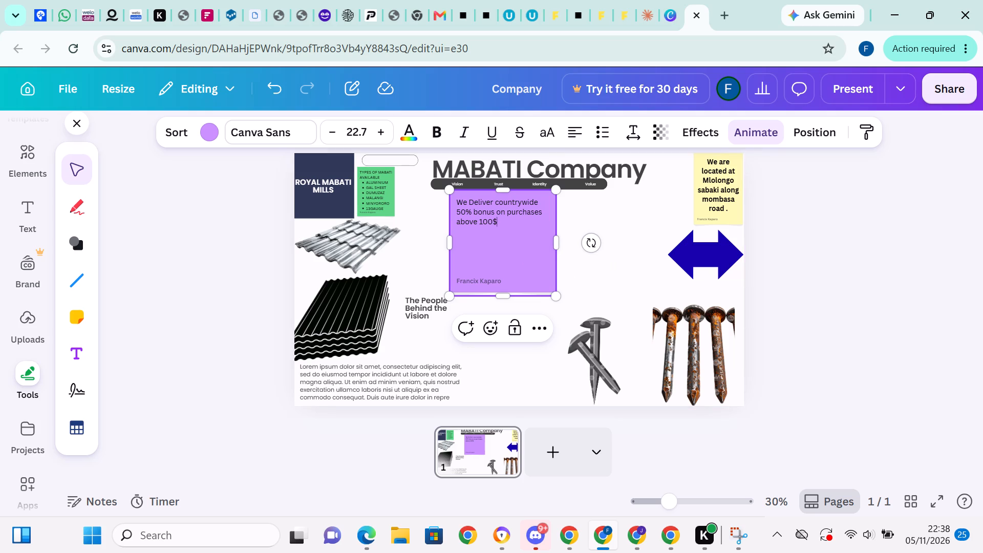
key("space")
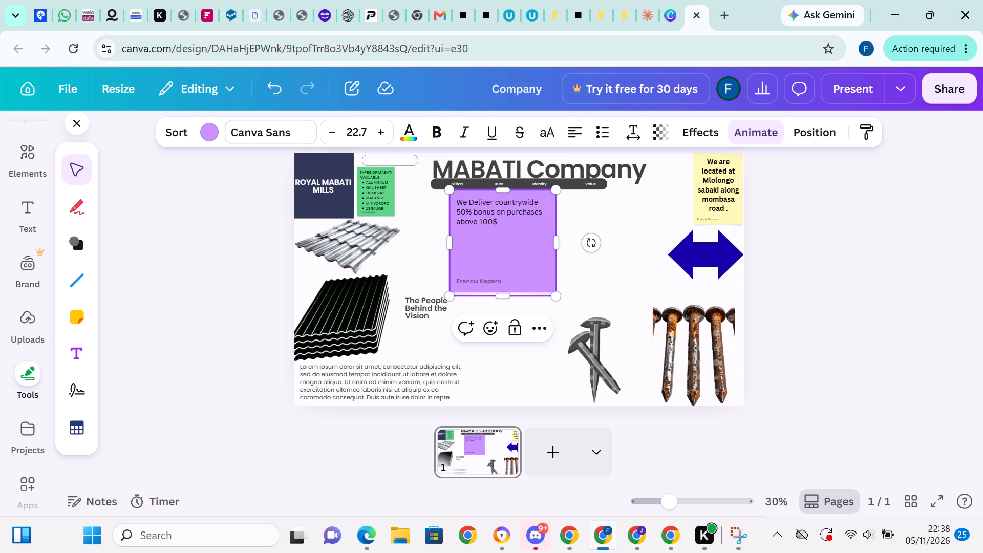
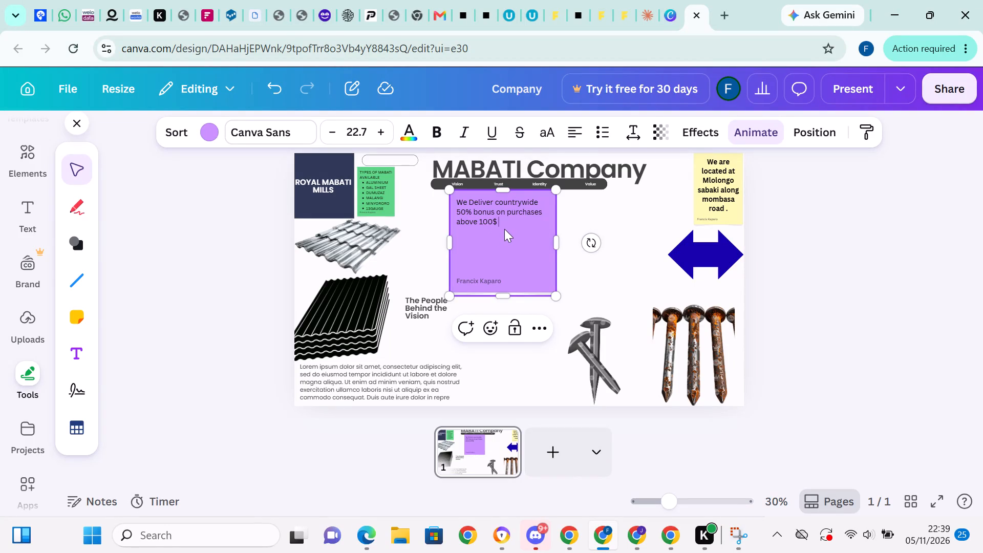
Extend the bonus line in the purple sticky note with "and 5kg nails." after "above 100$".
type("anf")
key("BackSpace")
type("d")
key("space")
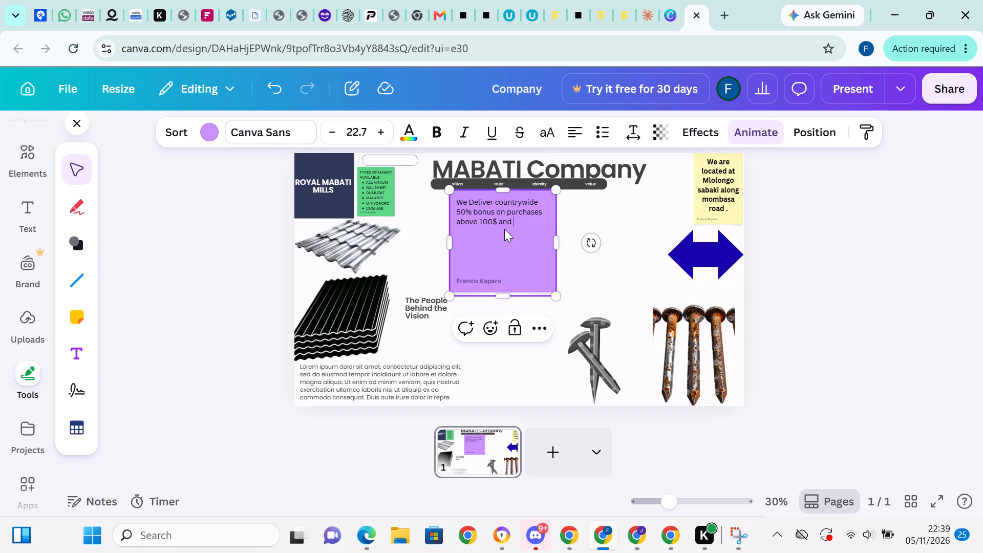
key("5")
type("kg ns")
key("BackSpace")
type("ai")
key("l")
key("s")
key("period")
Start a bulleted list below the bonus text in the purple note, with "Roofing sheets" as the first item.
key("shift+Return")
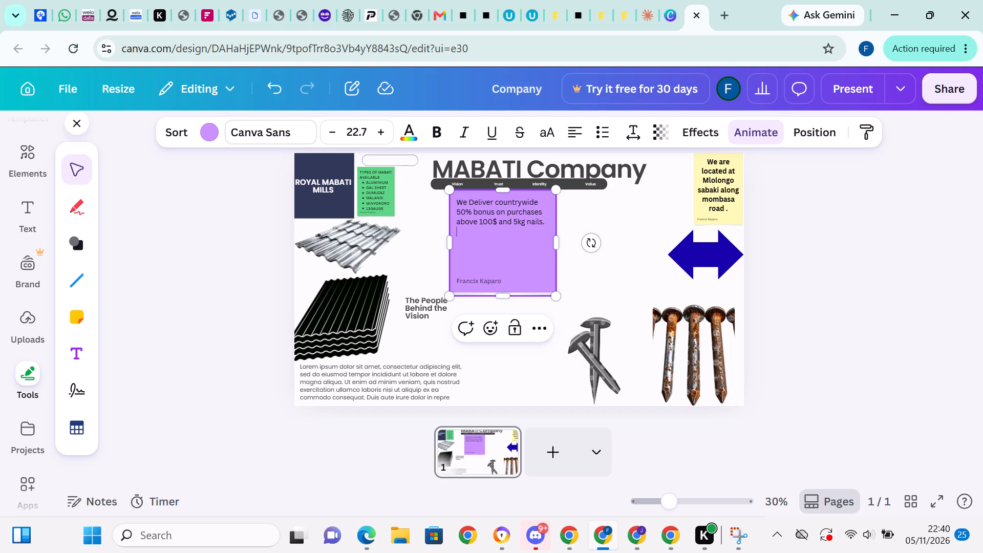
left_click(603, 130)
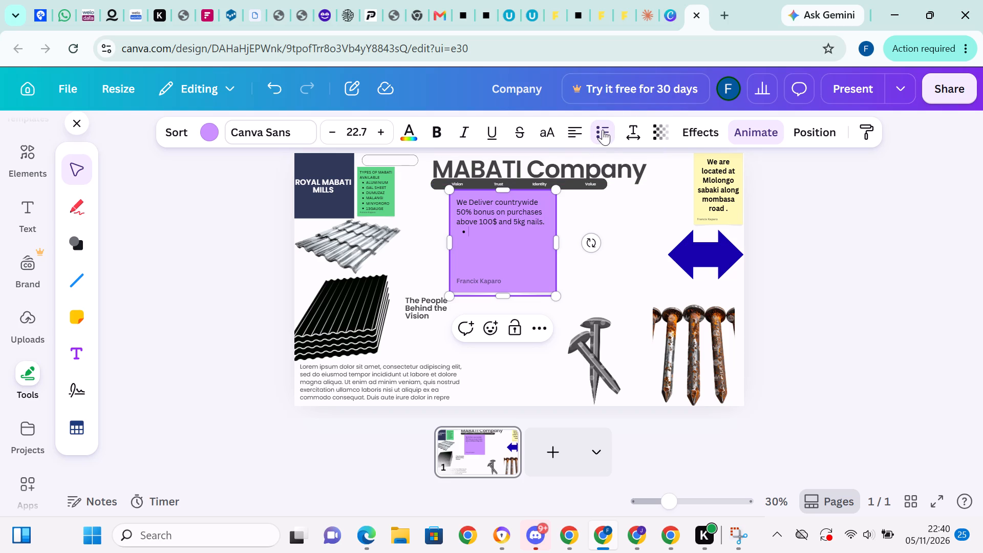
left_click(603, 130)
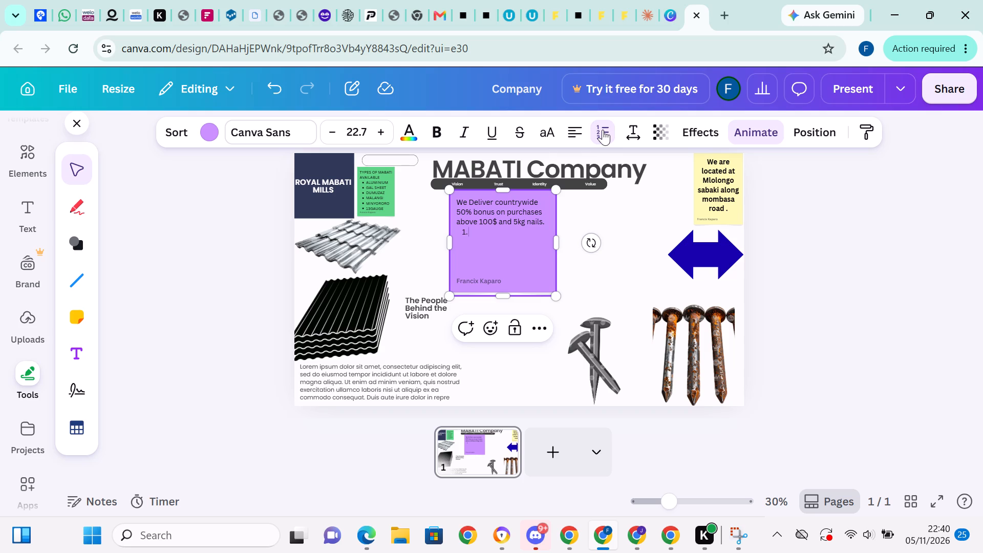
left_click(603, 130)
left_click(603, 130)
key("r")
type("oofi")
type("ng")
key("space")
type("sh")
type("eet")
key("s")
Add a second bullet reading "Roofing accessories" to the purple note's list.
key("shift+Return")
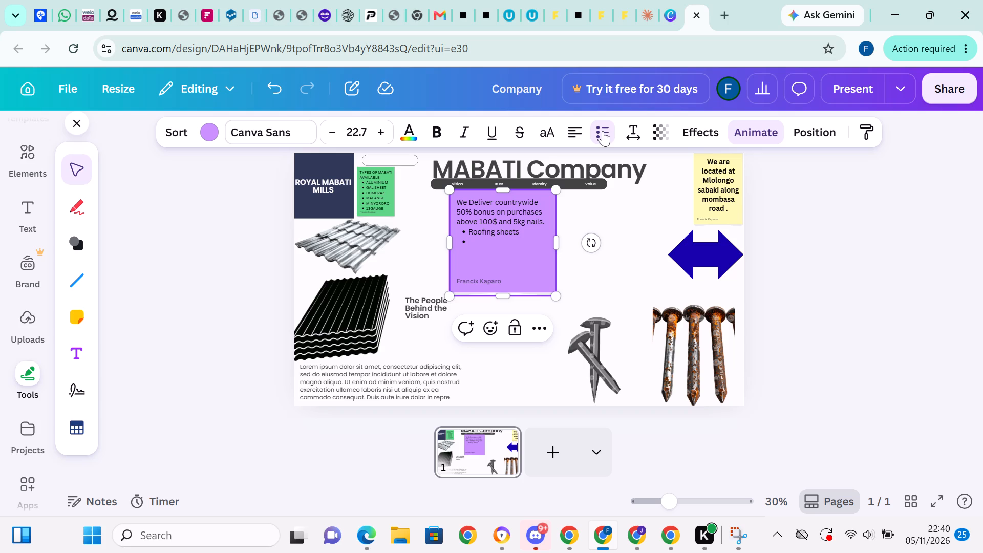
key("r")
type("oo")
type("fing")
key("space")
key("a")
key("BackSpace")
type("access")
type("ories")
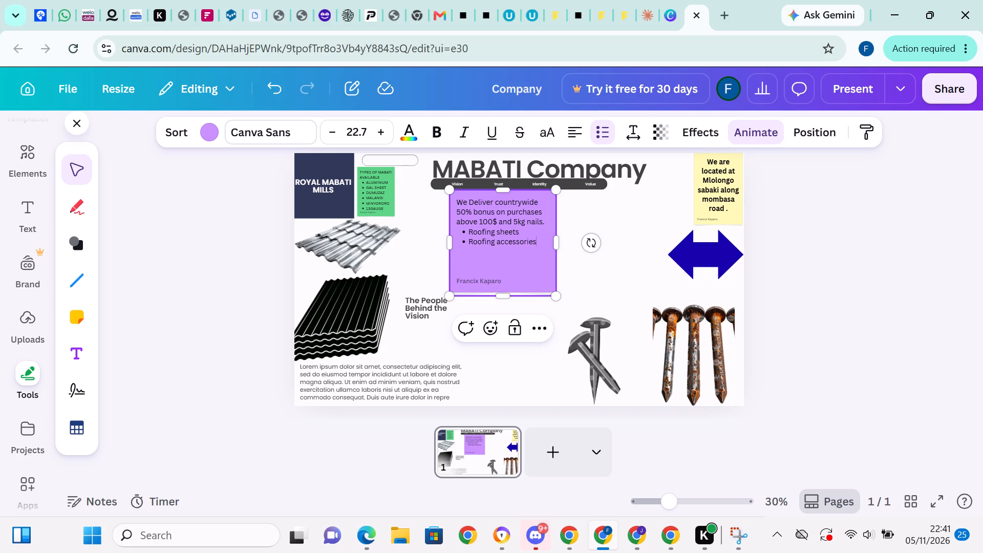
Add a third bullet reading "Gutters and ridges" to the purple note's list.
key("shift+Return")
key("g")
key("BackSpace")
key("g")
type("utterd")
key("BackSpace")
key("s")
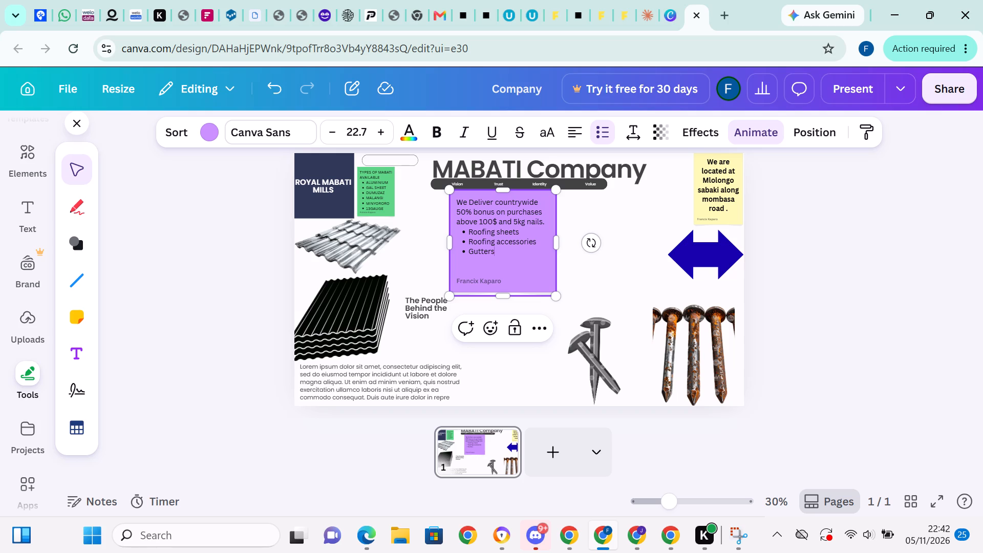
key("space")
key("a")
type("nd")
key("space")
type("ridges")
Add a fourth bullet reading "roofing tiles" below "Gutters and ridges" in the purple note.
key("shift+Return")
key("r")
type("oo")
type("fing")
key("space")
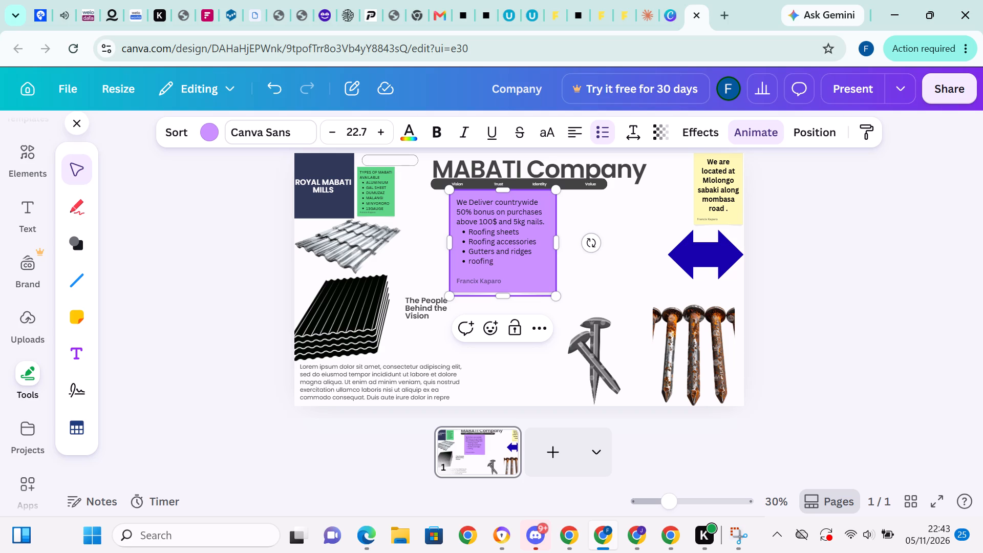
type("tiles")
Add a fifth bullet reading "steel products" below "roofing tiles" in the purple note.
key("shift+Return")
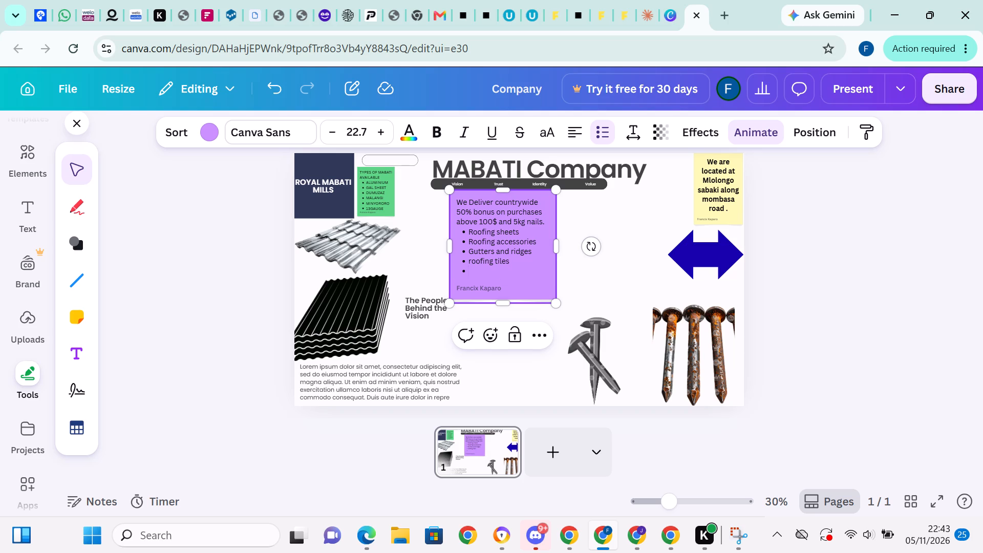
type("steel")
key("space")
type("products")
Add a sixth bullet reading "Building solutions" below "steel products" in the purple note.
key("shift+Return")
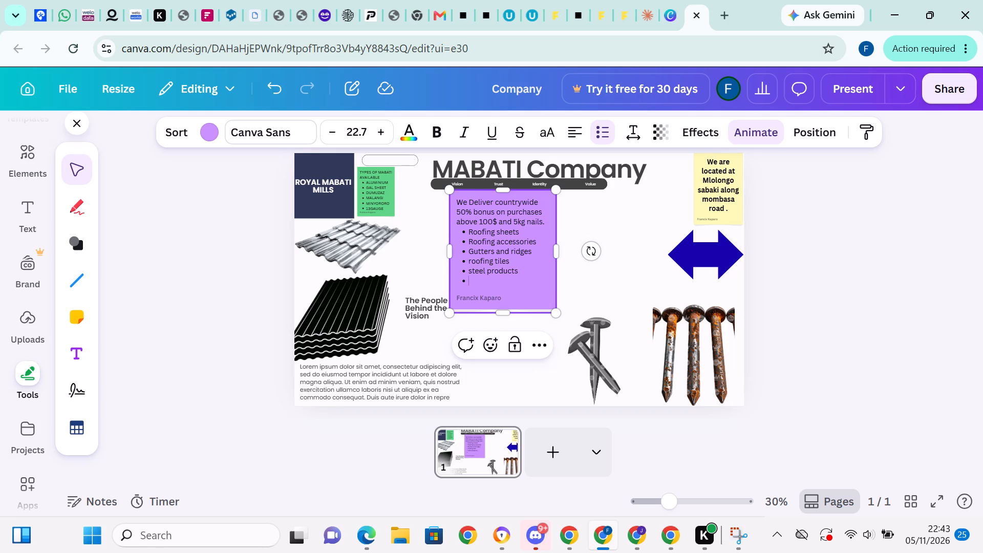
type("bui")
key("BackSpace")
key("BackSpace")
key("BackSpace")
key("b")
type("uilding")
key("space")
type("solutions")
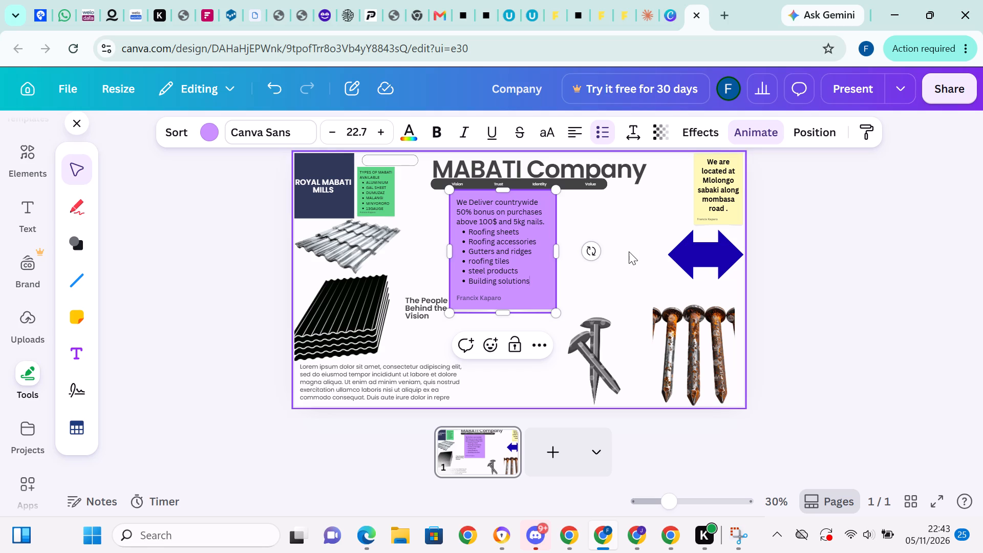
Delete the Lorem ipsum placeholder paragraph below the stacked black roofing sheets.
scroll(629, 251, "down", 1)
left_click(415, 369)
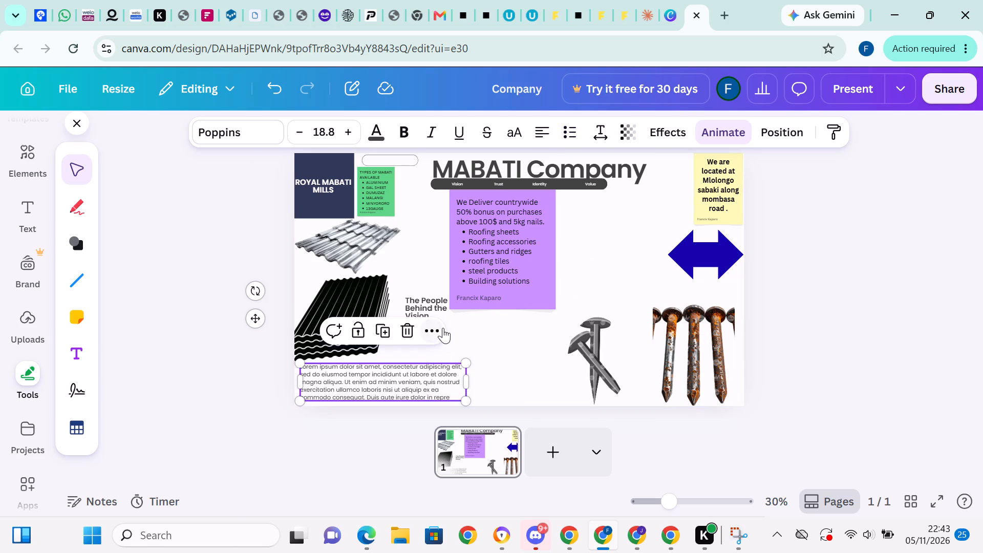
left_click(410, 331)
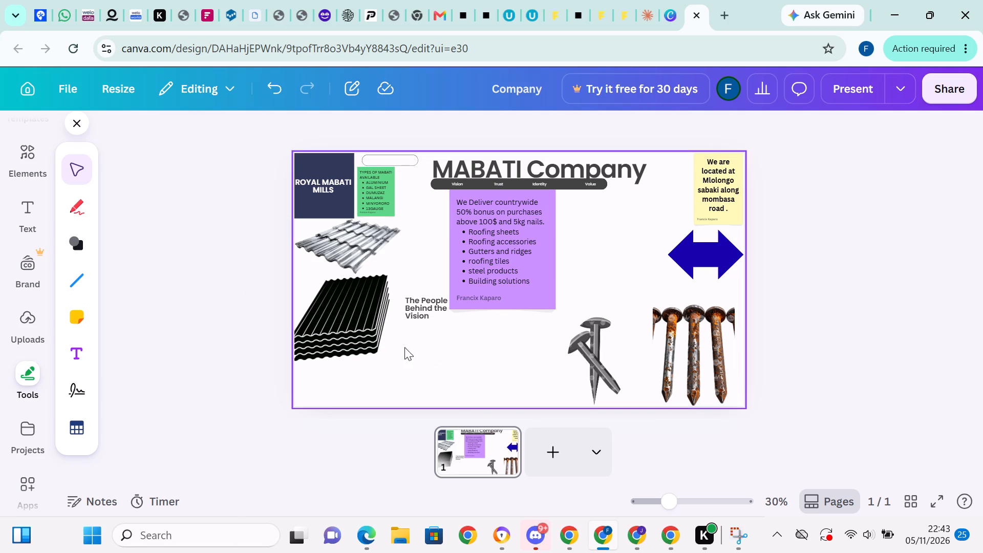
left_click(437, 343)
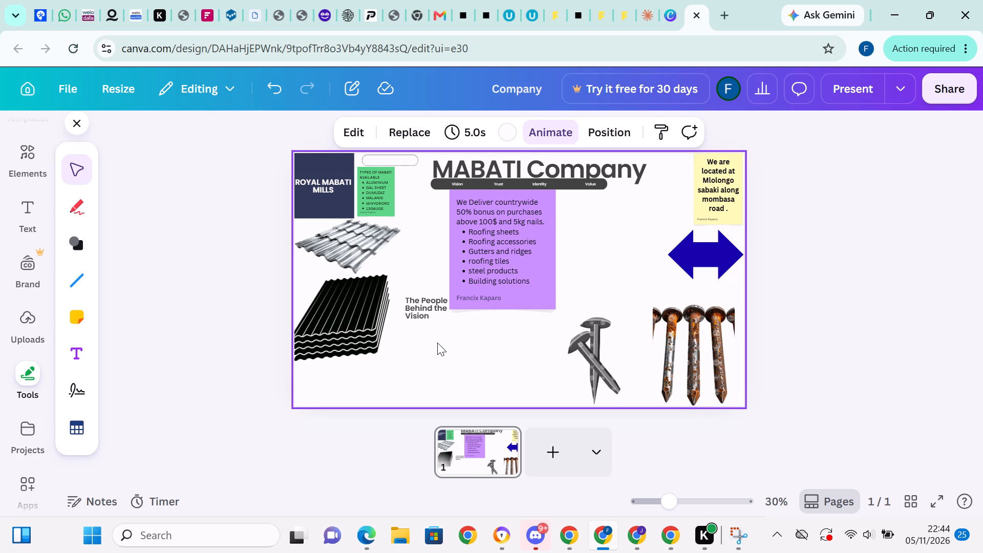
Search the elements library for "building" and browse the results for a suitable image.
scroll(51, 204, "up", 1)
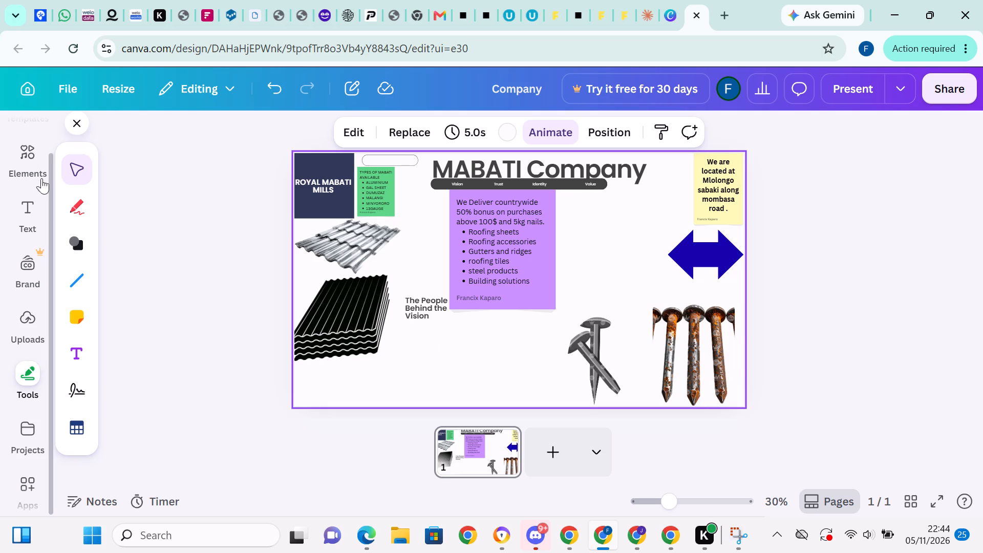
left_click(27, 164)
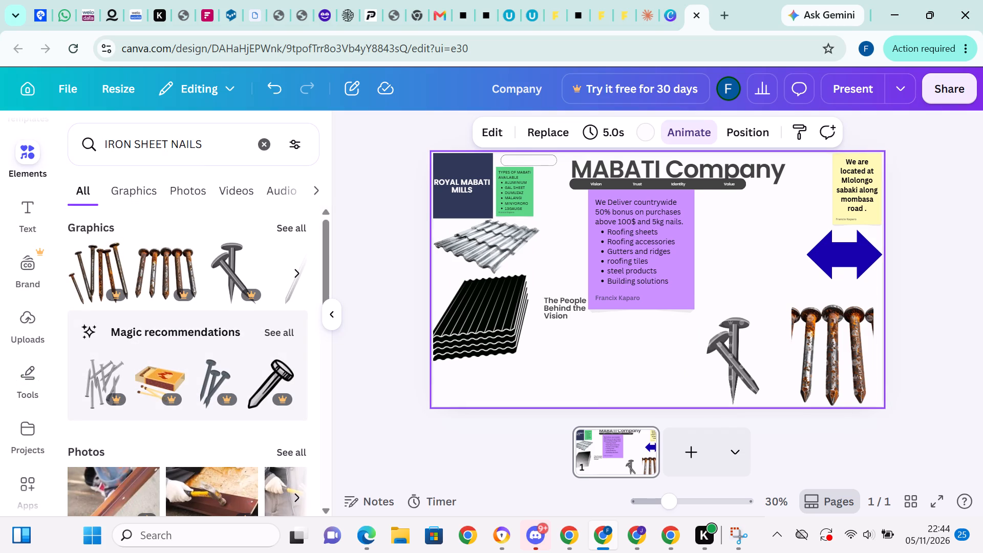
left_click(260, 143)
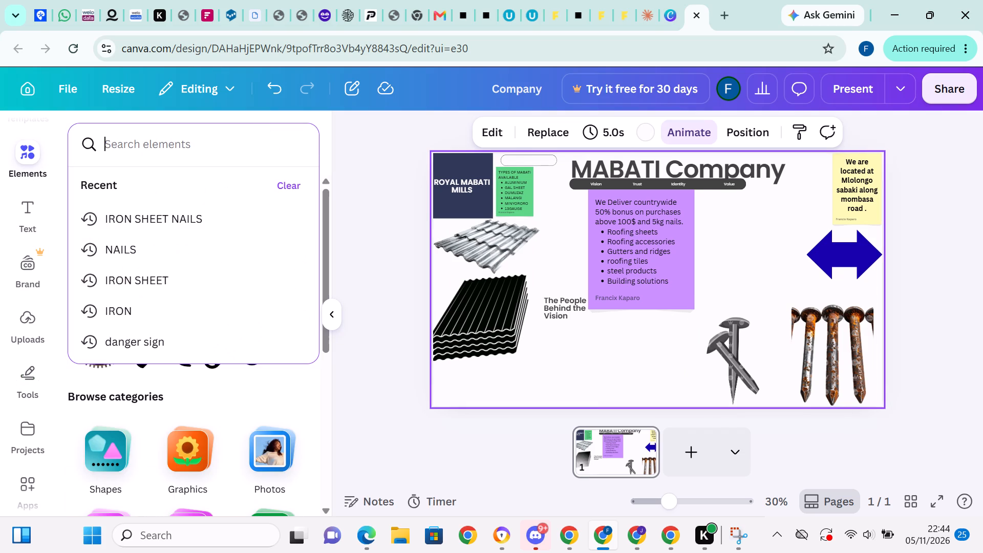
type("buil")
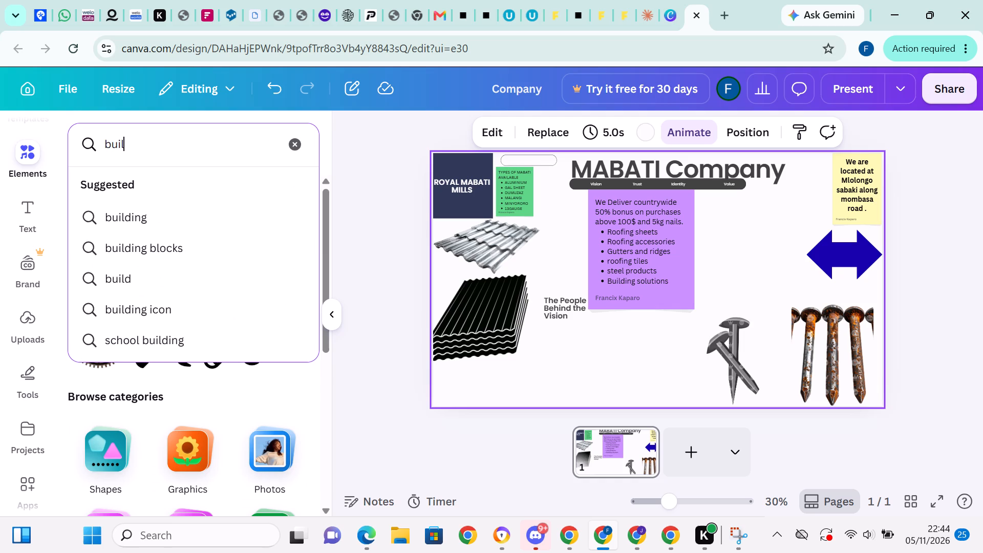
left_click(155, 211)
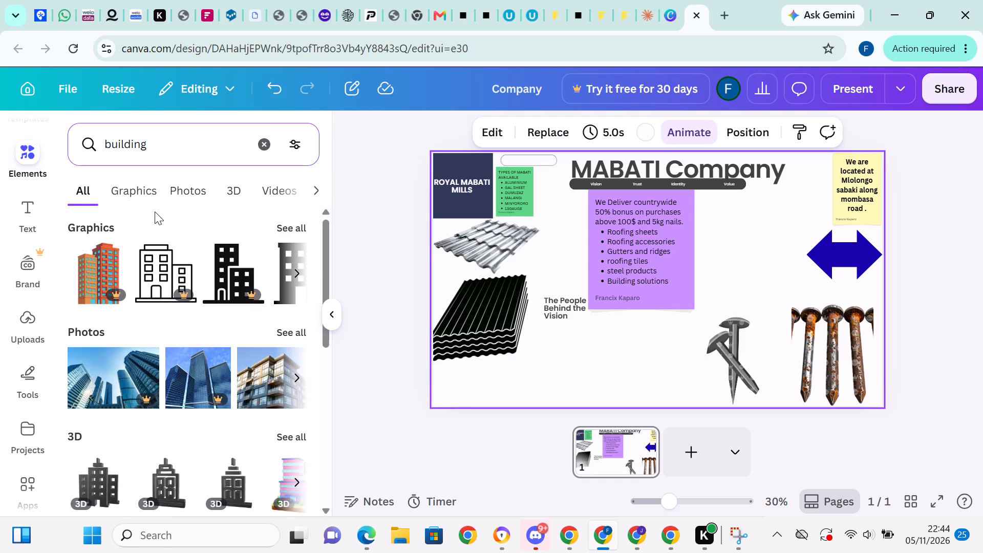
scroll(197, 365, "down", 3)
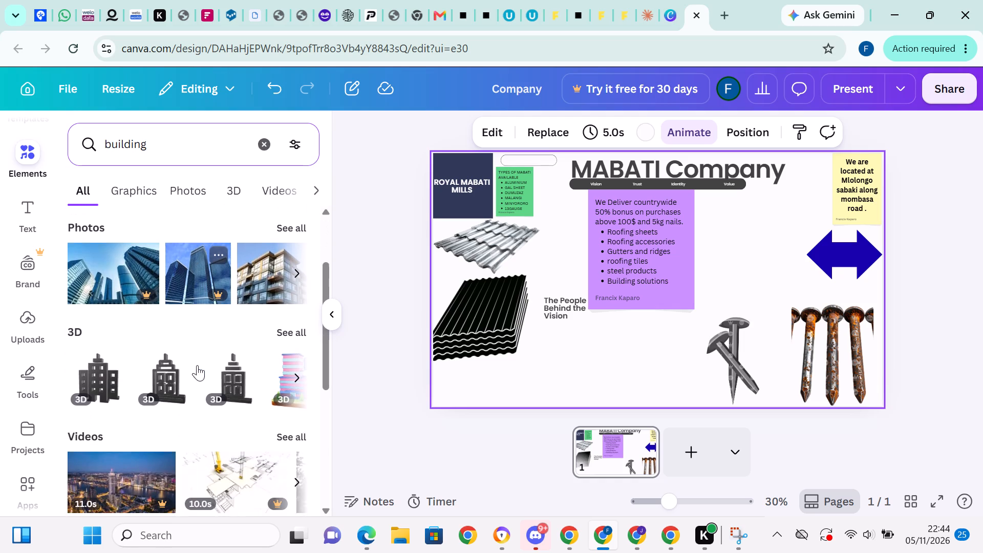
scroll(197, 365, "down", 2)
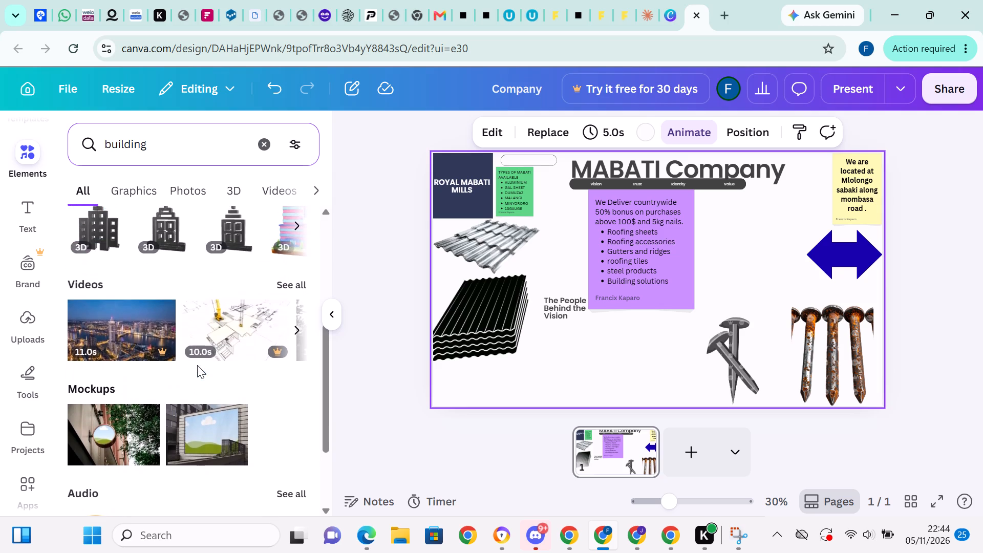
scroll(197, 365, "up", 3)
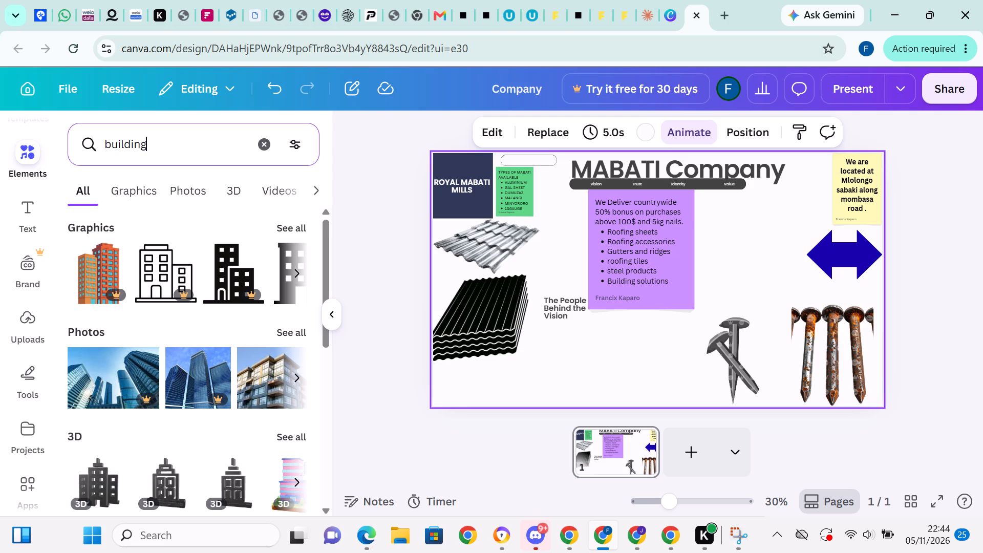
Search the elements for "building with roofs" and insert the photo of tiled-roof houses against a blue sky.
key("space")
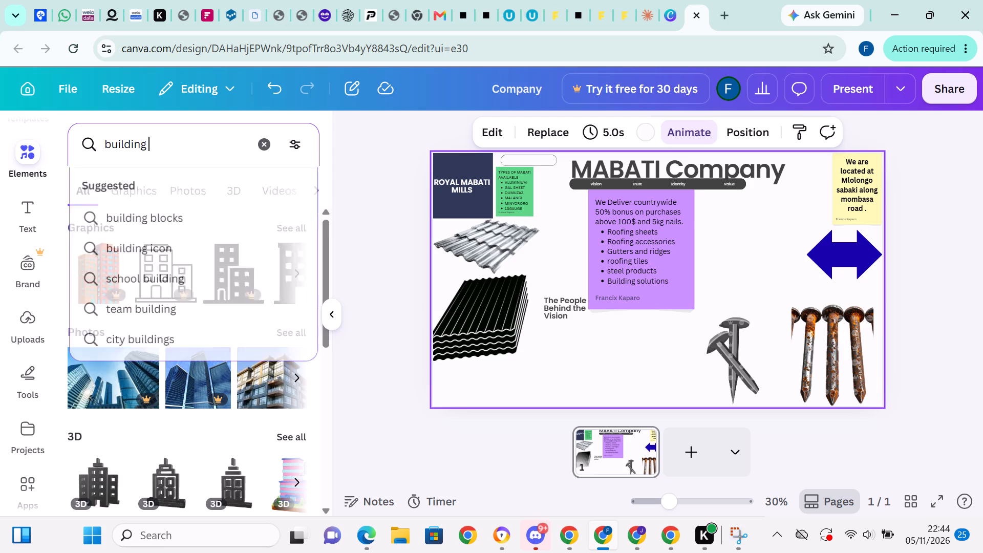
type("with roofs")
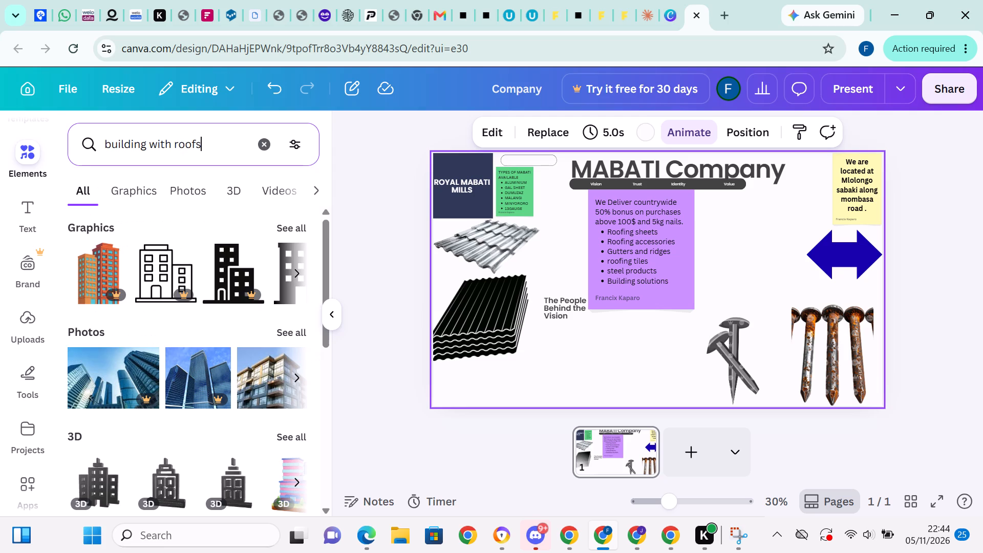
key("Return")
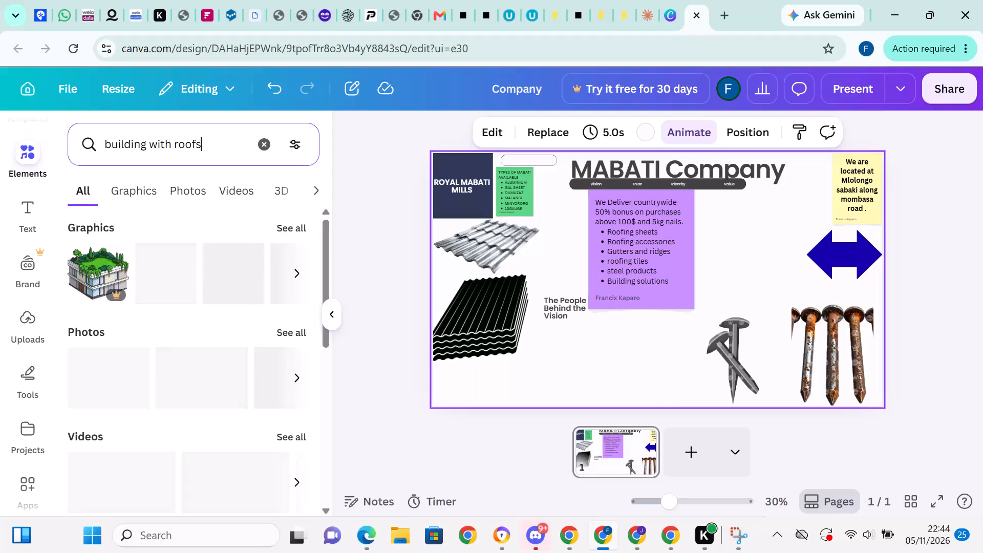
scroll(198, 281, "down", 2)
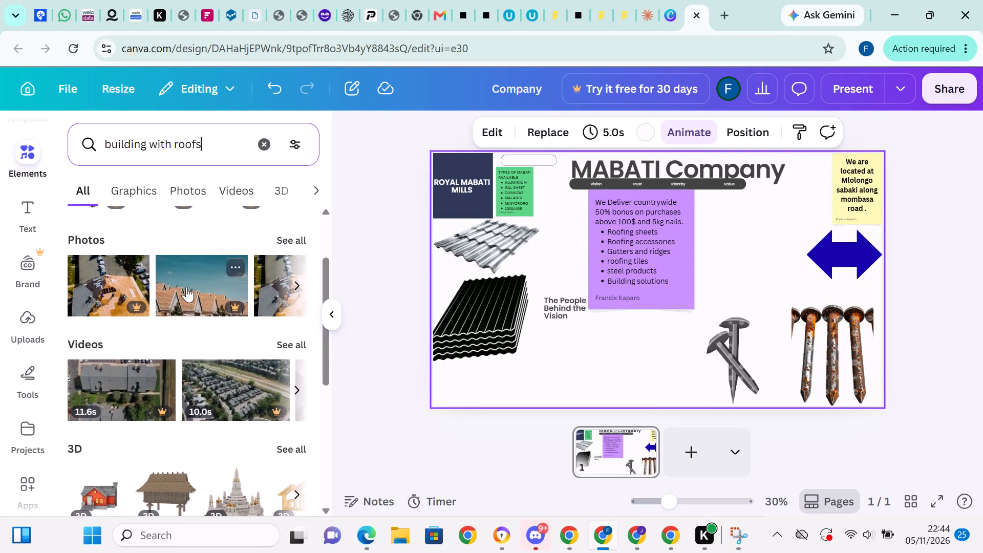
left_click(186, 287)
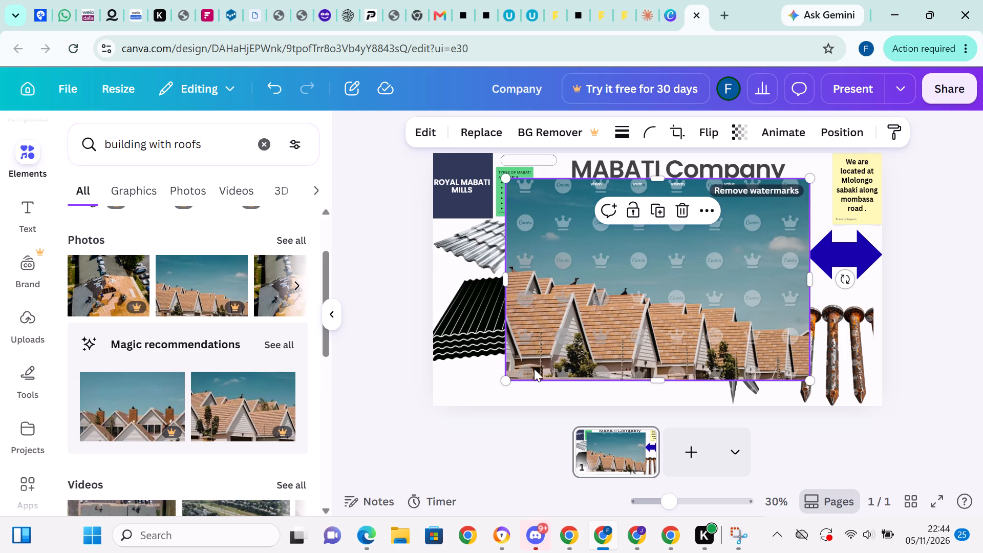
Shrink the roofs photo to a small thumbnail and place it at the page's bottom edge, below the purple note.
scroll(534, 369, "down", 1)
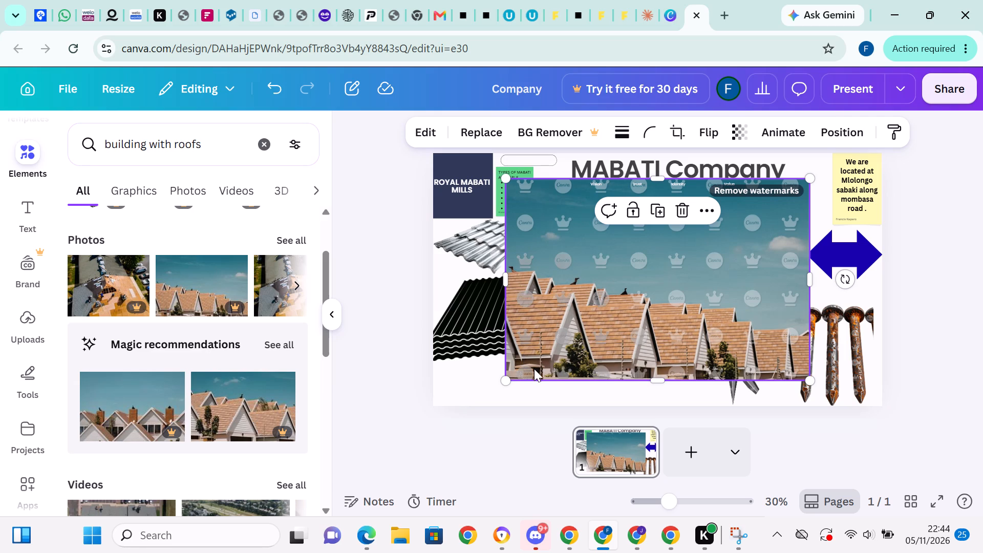
left_click(534, 369)
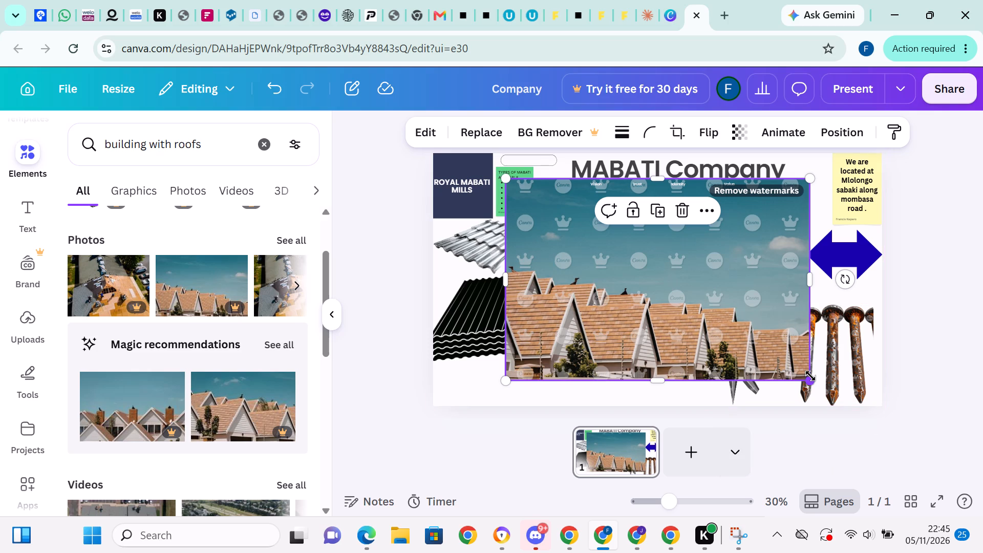
left_click_drag(810, 376, 742, 364)
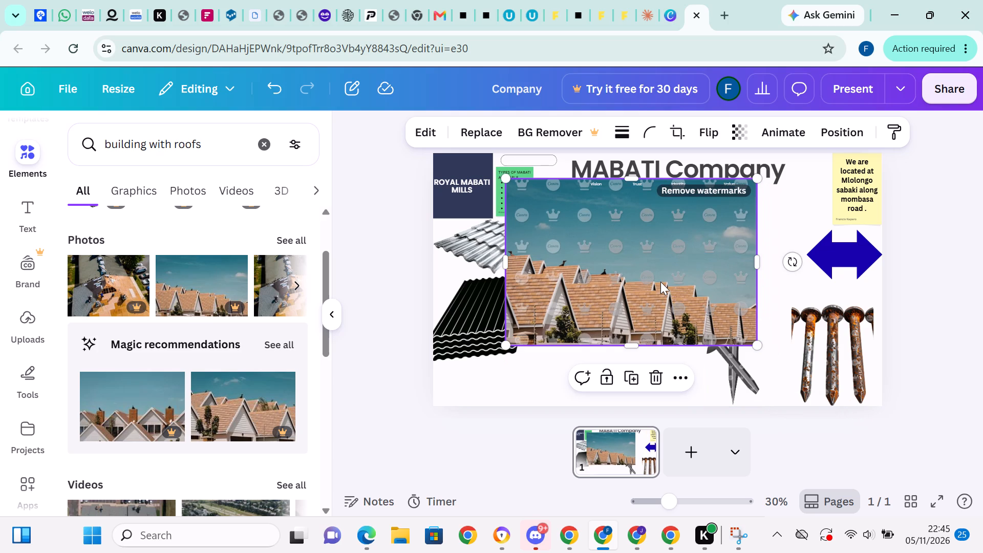
left_click_drag(660, 282, 663, 301)
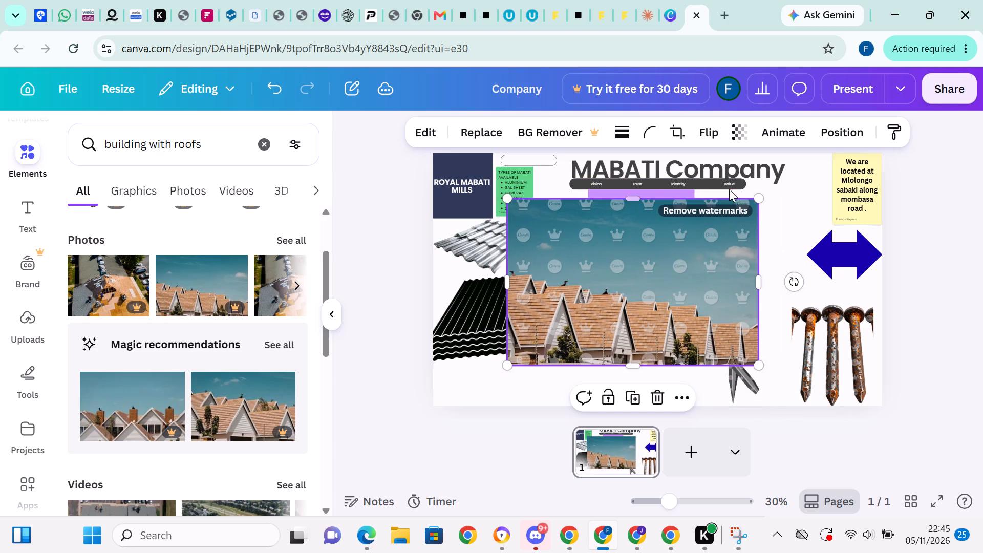
left_click_drag(760, 203, 629, 348)
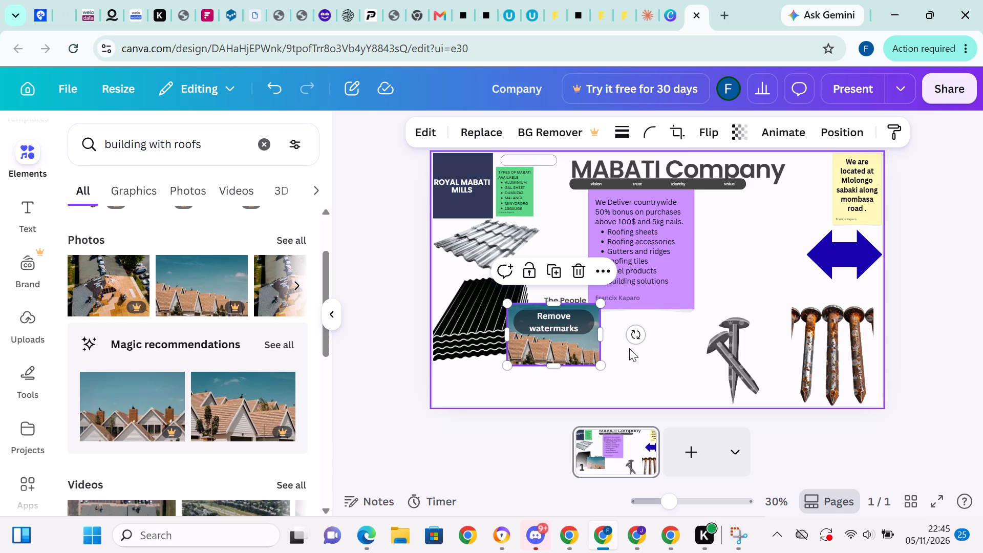
left_click_drag(629, 348, 563, 346)
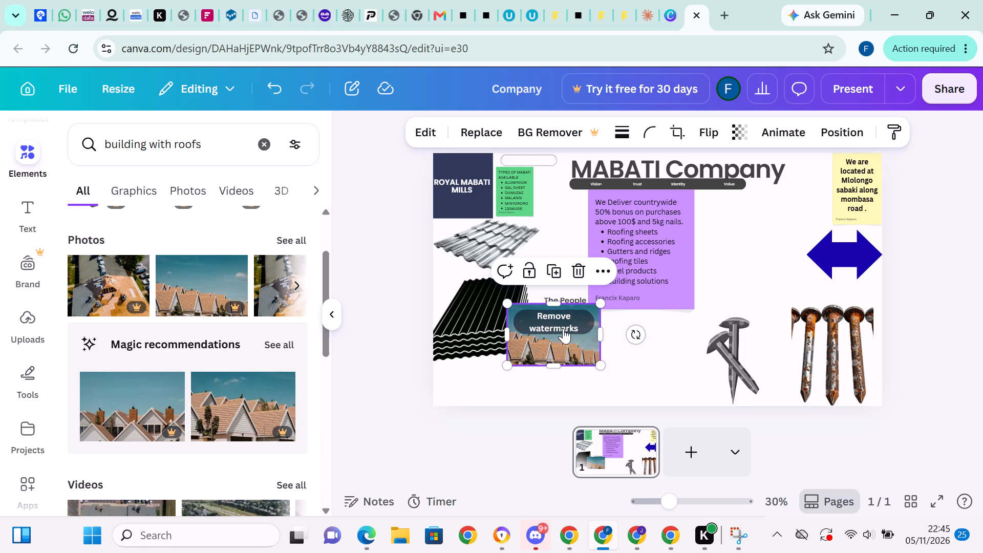
left_click_drag(560, 322, 562, 359)
left_click_drag(570, 347, 621, 372)
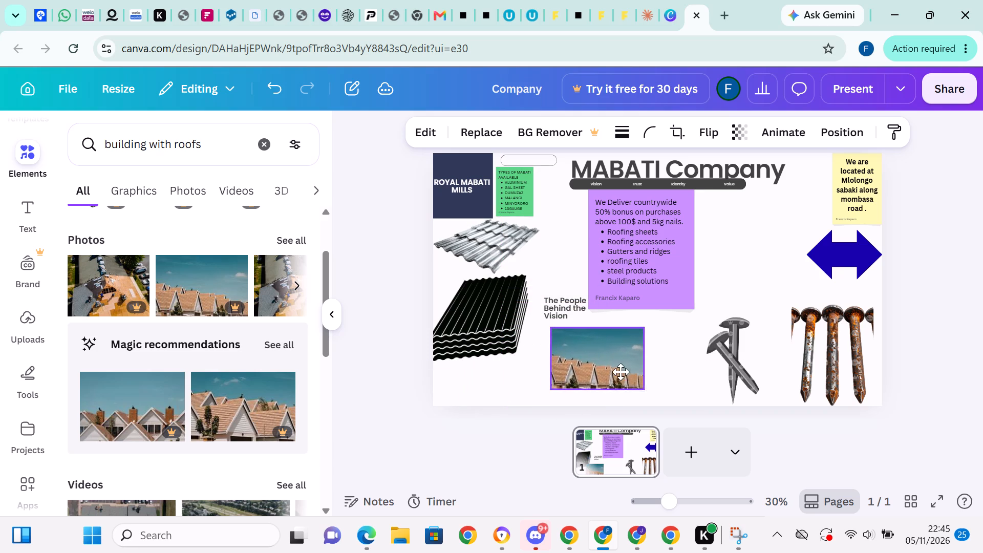
left_click_drag(621, 372, 661, 382)
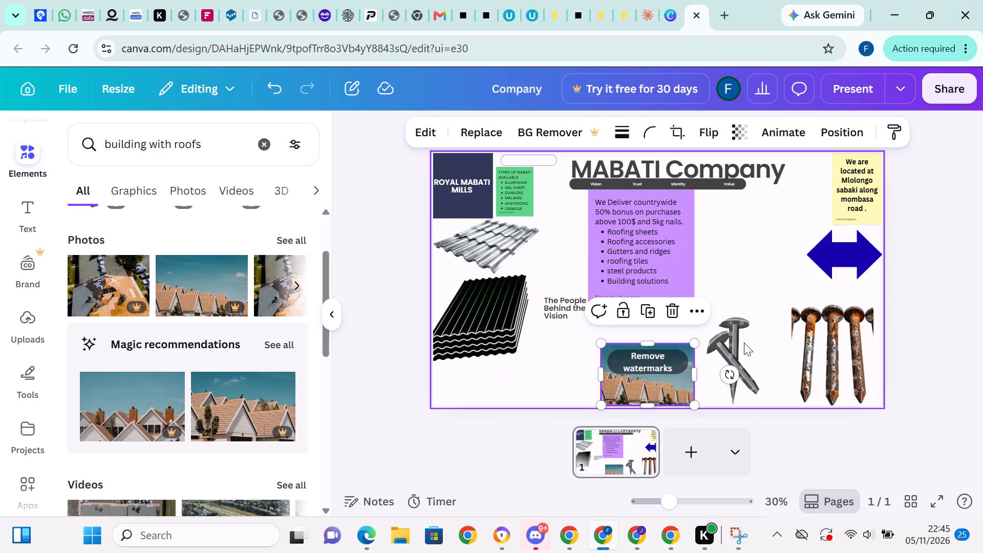
Move the crossed grey nails image slightly right, closer to the rusty nails.
left_click_drag(744, 343, 755, 344)
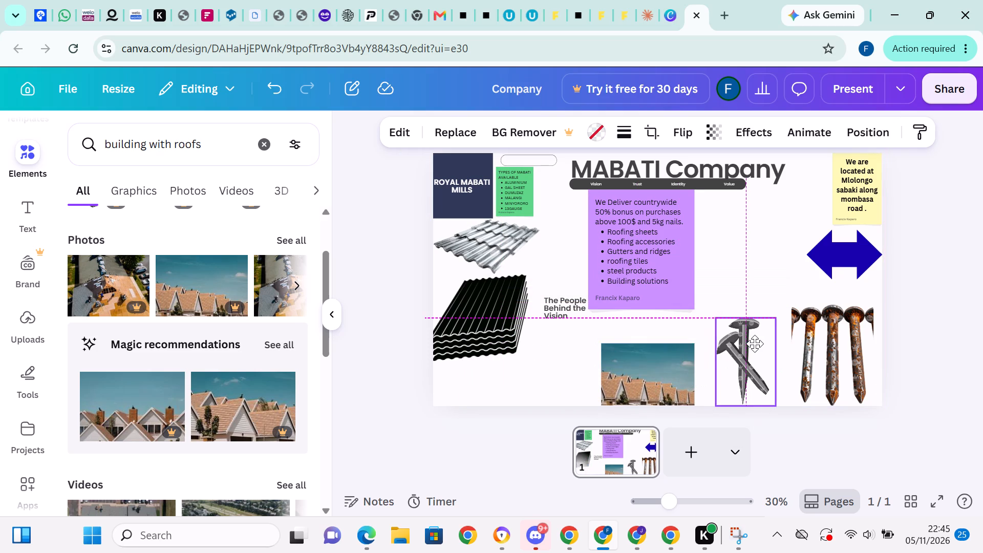
left_click_drag(755, 344, 758, 342)
Shift the roofs photo right towards the crossed nails and enlarge it slightly to fill the gap beside them.
left_click(664, 364)
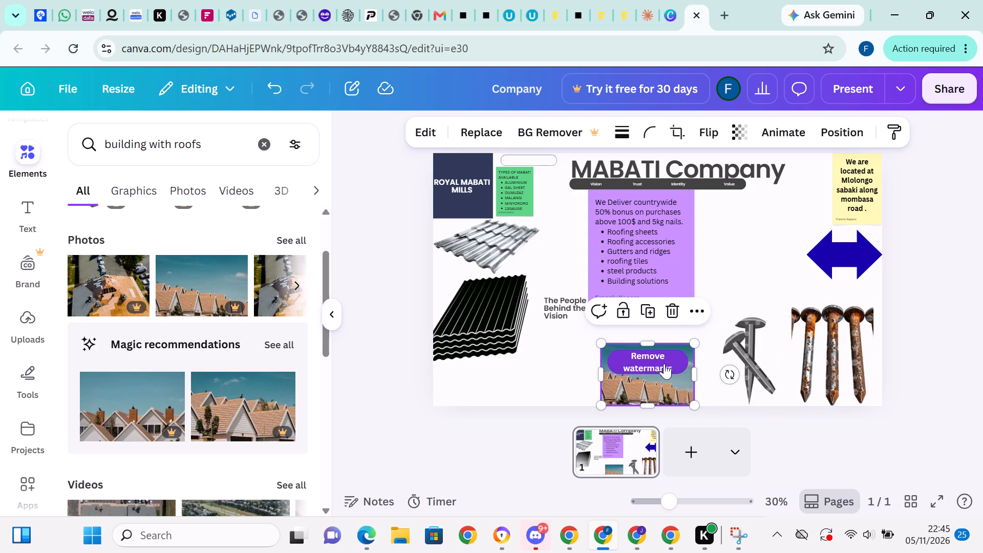
left_click_drag(680, 376, 698, 376)
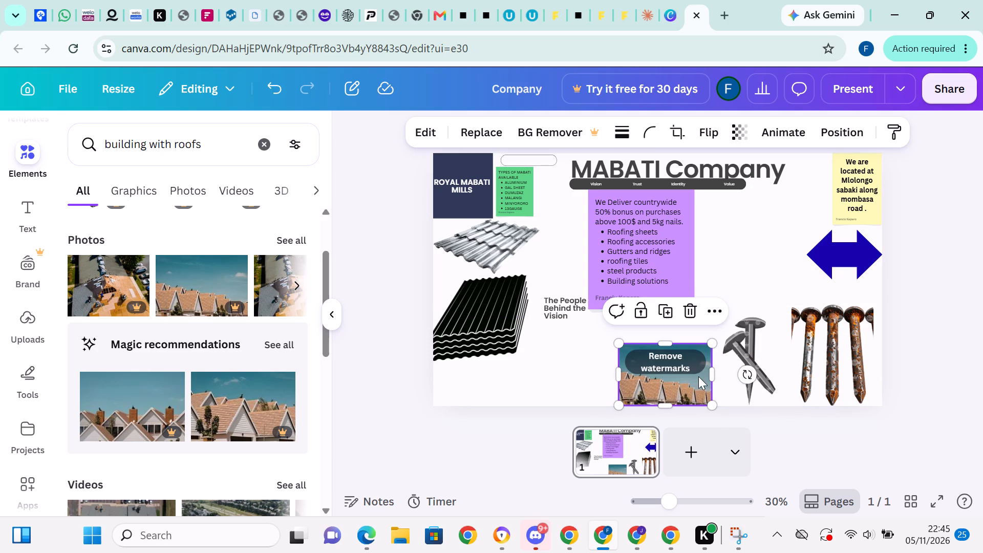
left_click_drag(712, 343, 713, 332)
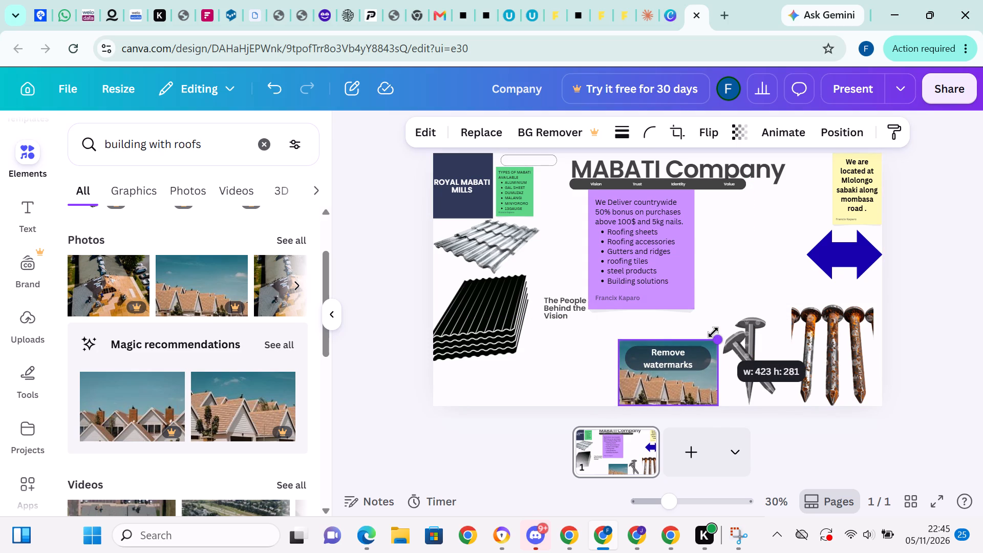
left_click_drag(713, 332, 713, 329)
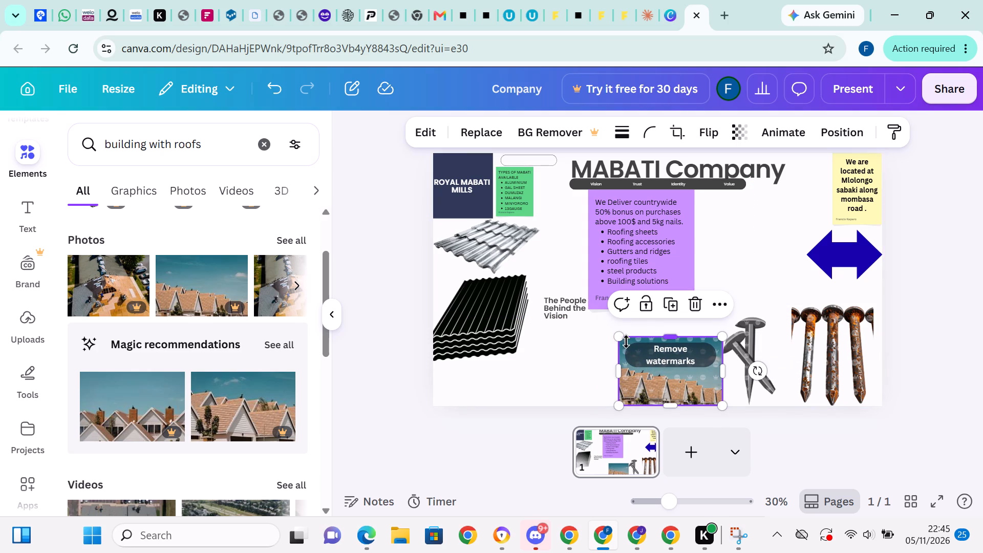
Enlarge the roofs photo slightly from its upper corner, keeping it against the crossed grey nails at the page's bottom edge.
left_click_drag(620, 339, 603, 338)
left_click(680, 364)
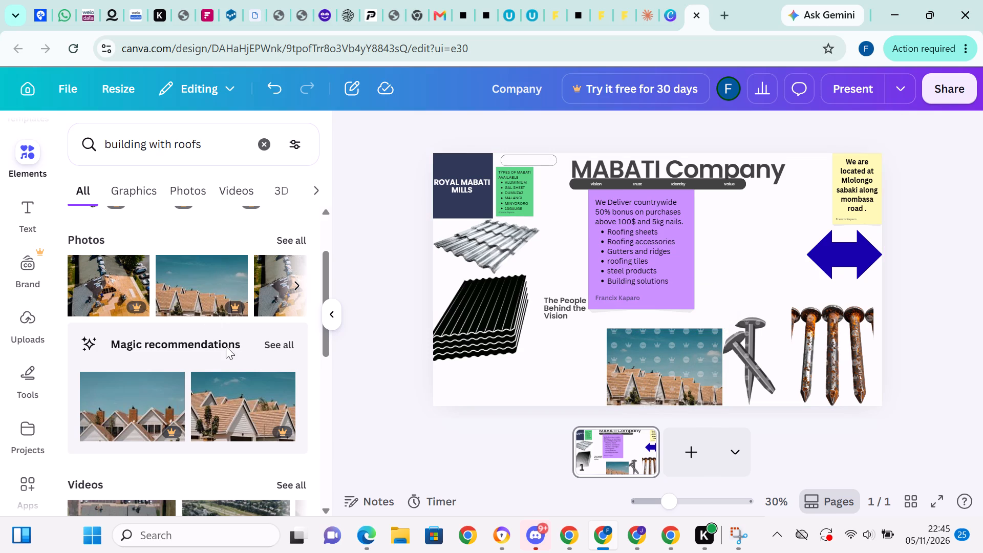
Look through the remaining "building with roofs" results, including recommendations, videos, 3D items and mockups, for further usable elements.
scroll(226, 346, "down", 3)
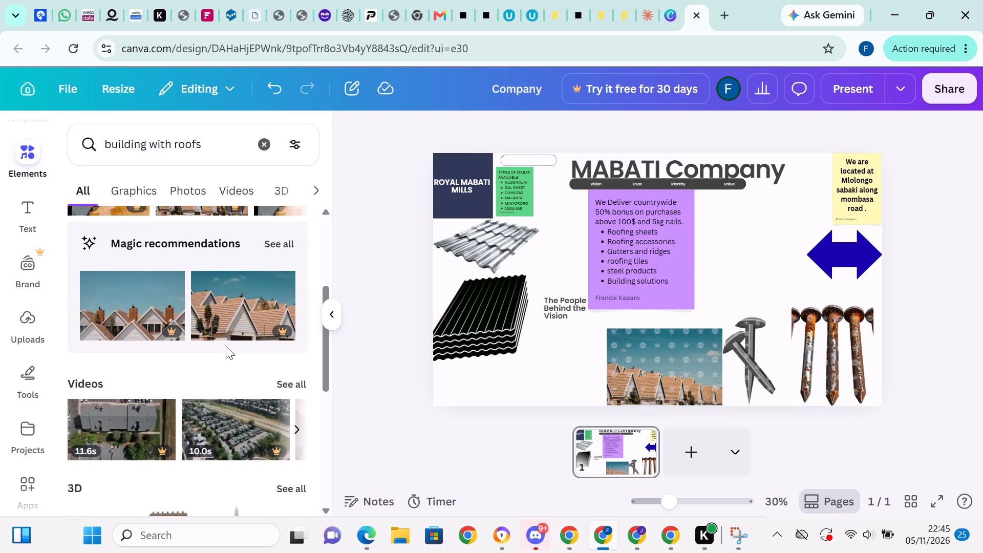
scroll(226, 346, "down", 3)
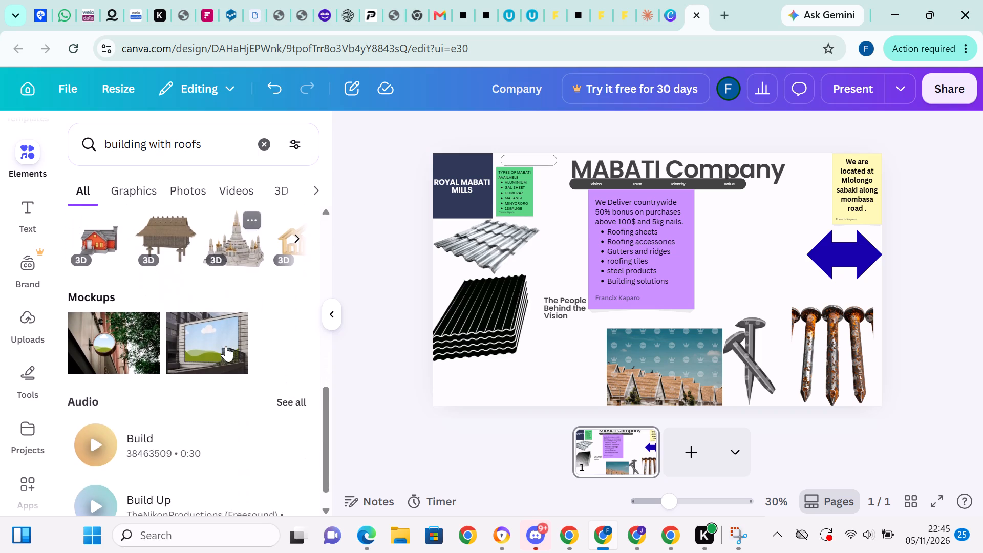
scroll(226, 346, "down", 2)
scroll(226, 346, "up", 3)
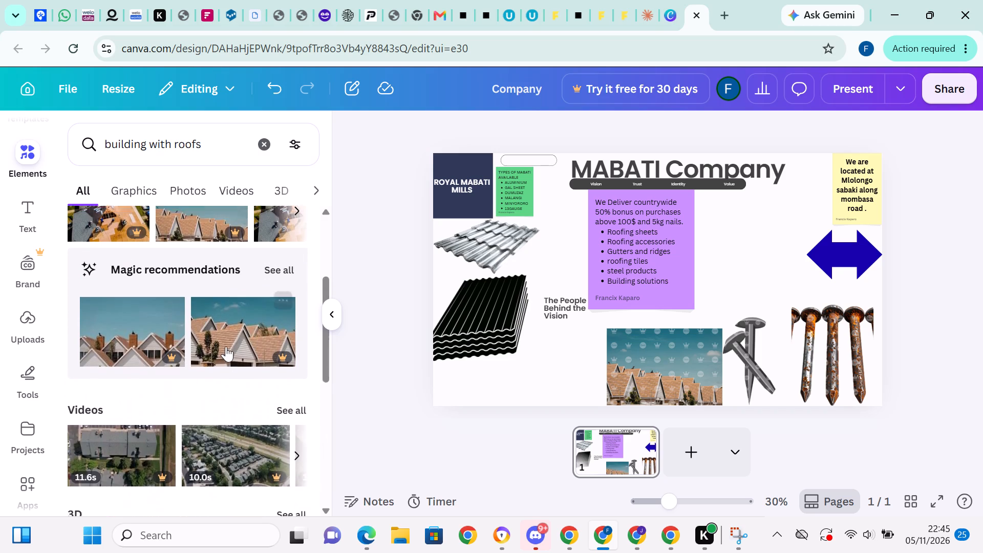
scroll(226, 346, "up", 1)
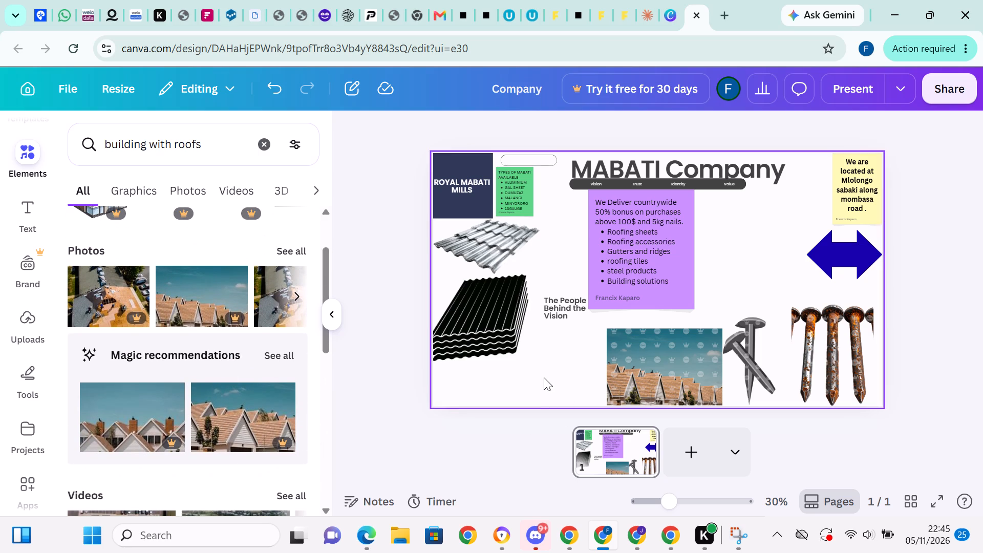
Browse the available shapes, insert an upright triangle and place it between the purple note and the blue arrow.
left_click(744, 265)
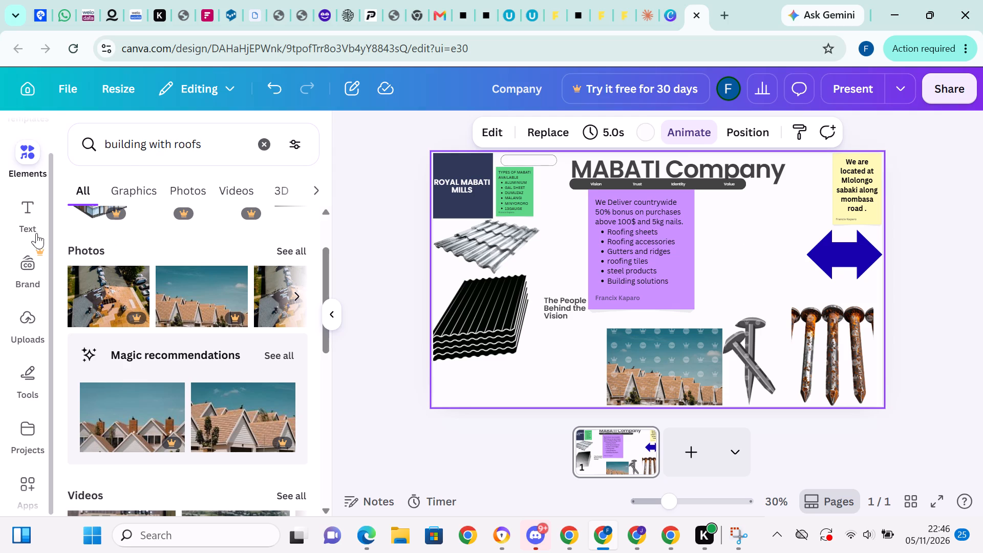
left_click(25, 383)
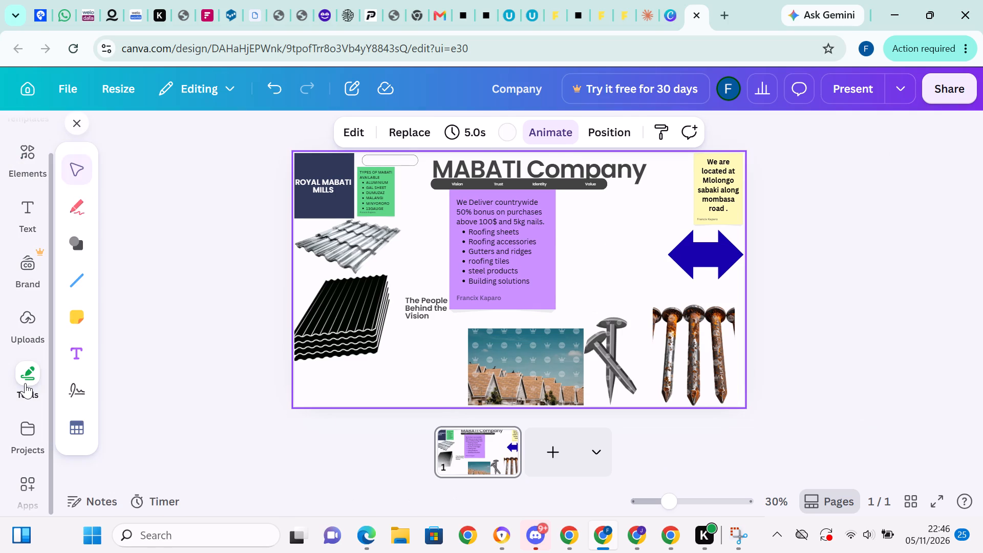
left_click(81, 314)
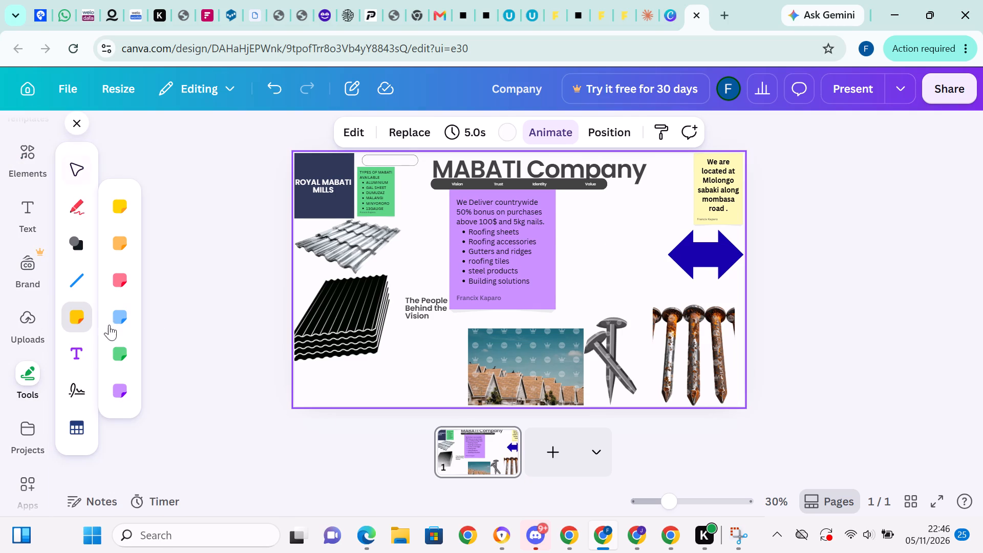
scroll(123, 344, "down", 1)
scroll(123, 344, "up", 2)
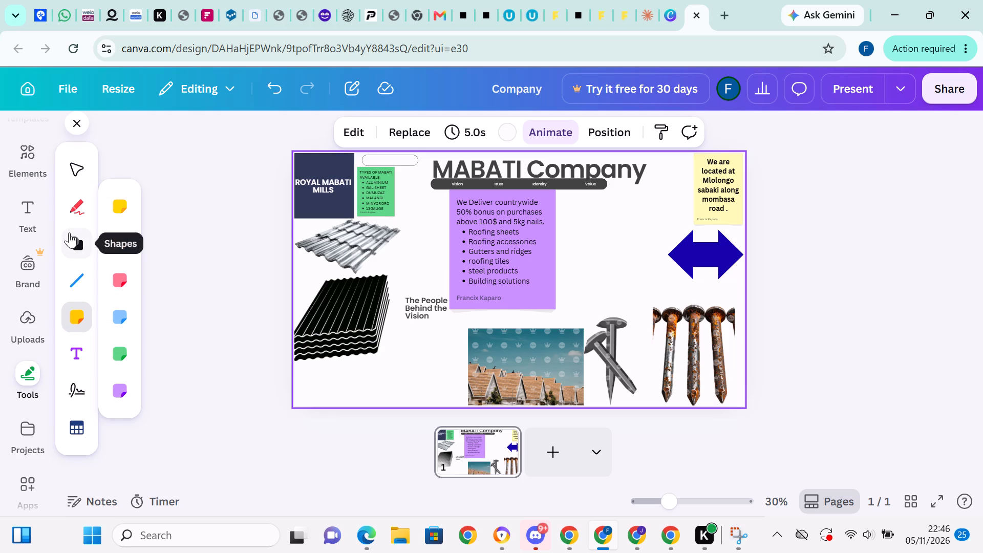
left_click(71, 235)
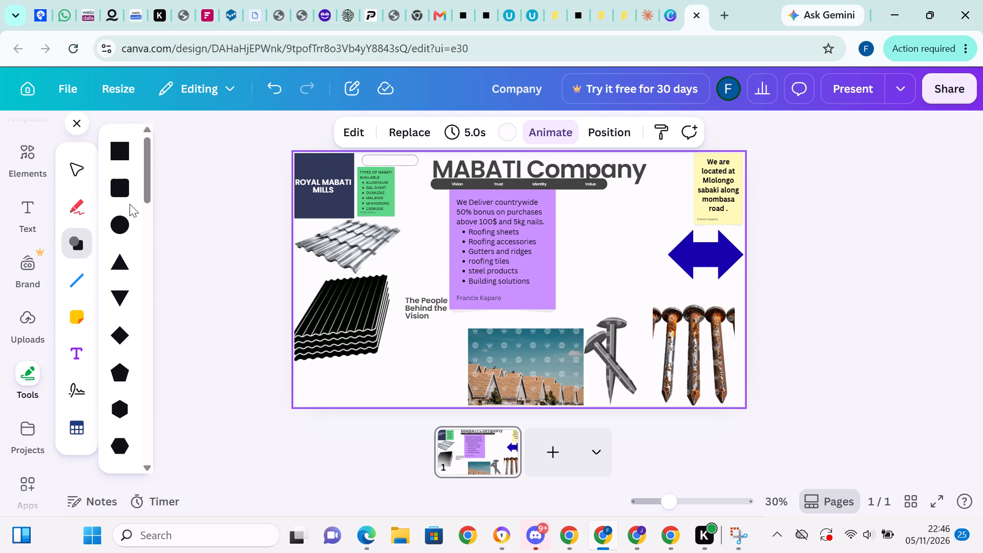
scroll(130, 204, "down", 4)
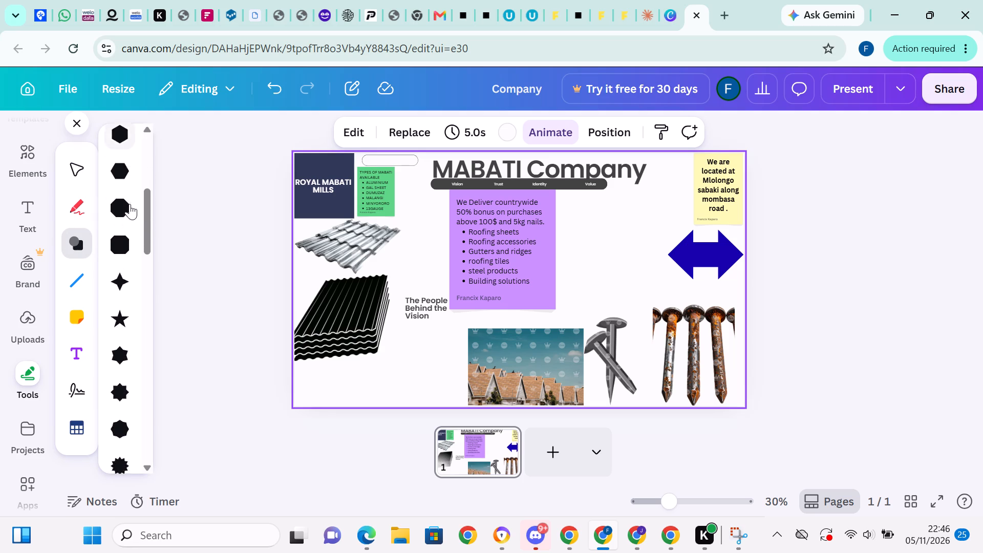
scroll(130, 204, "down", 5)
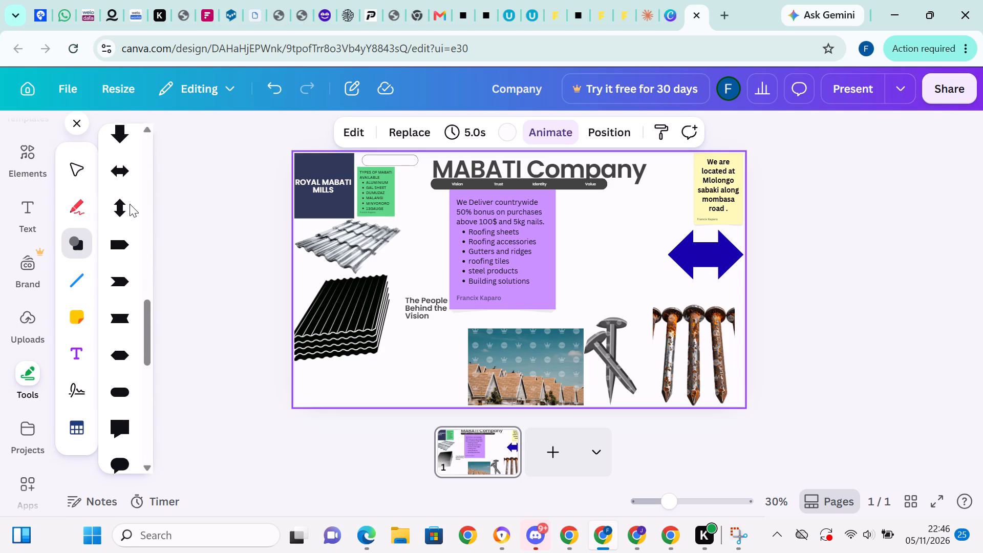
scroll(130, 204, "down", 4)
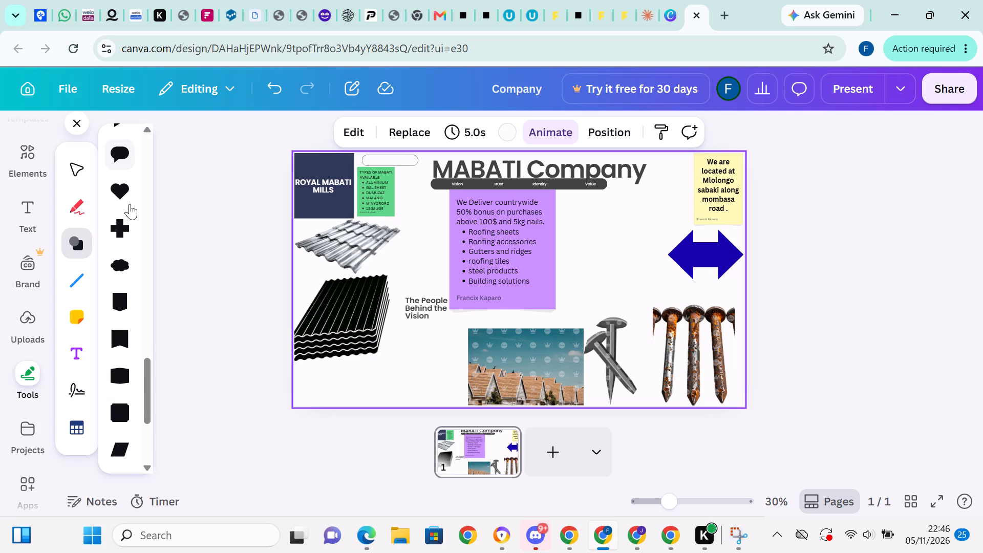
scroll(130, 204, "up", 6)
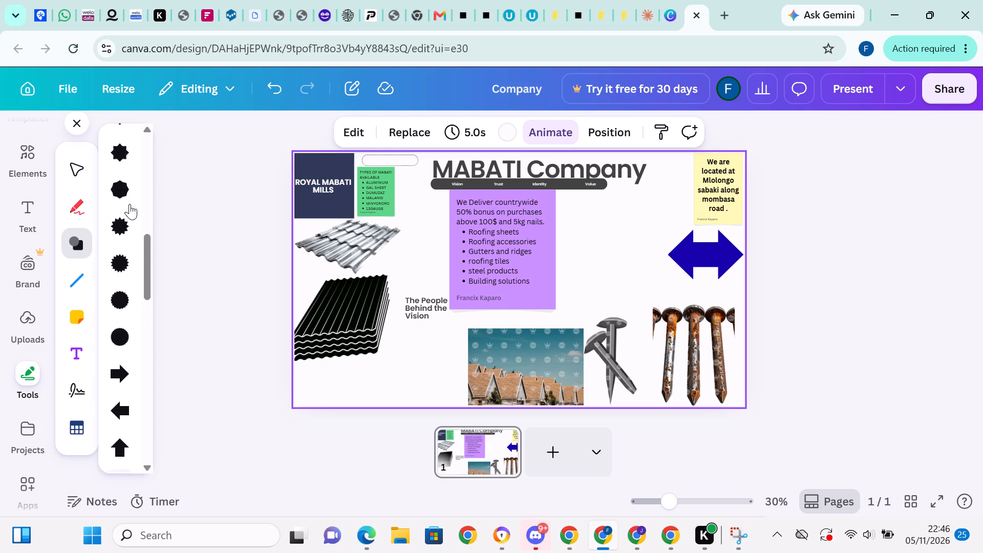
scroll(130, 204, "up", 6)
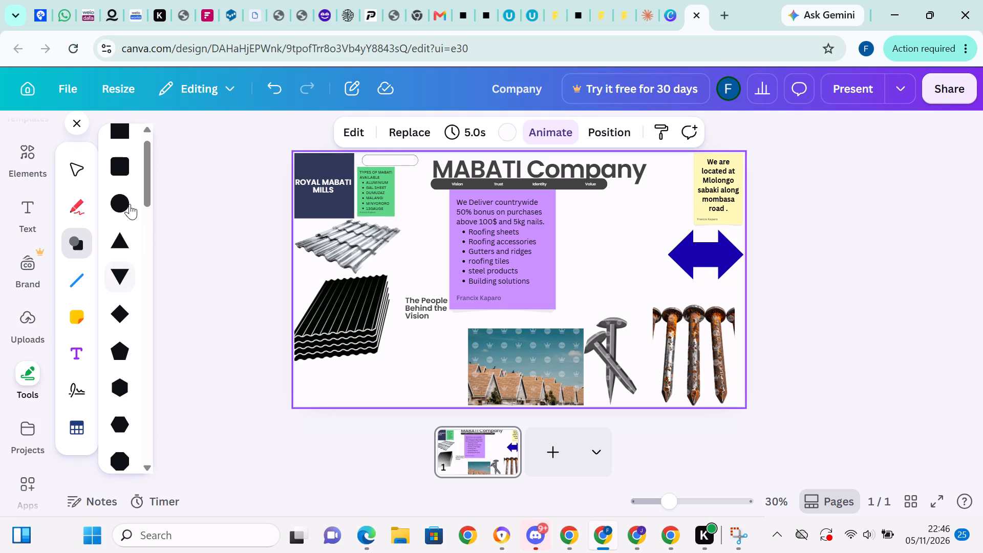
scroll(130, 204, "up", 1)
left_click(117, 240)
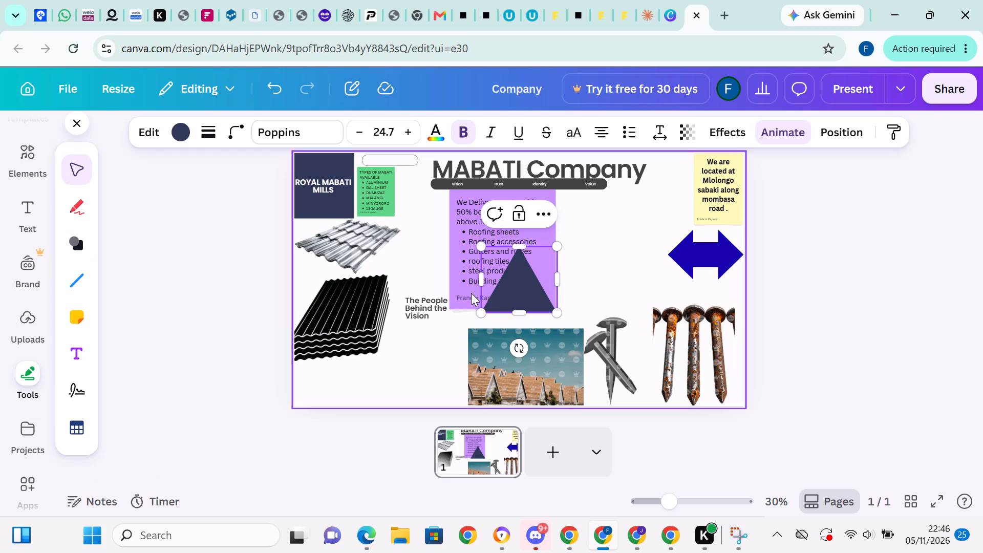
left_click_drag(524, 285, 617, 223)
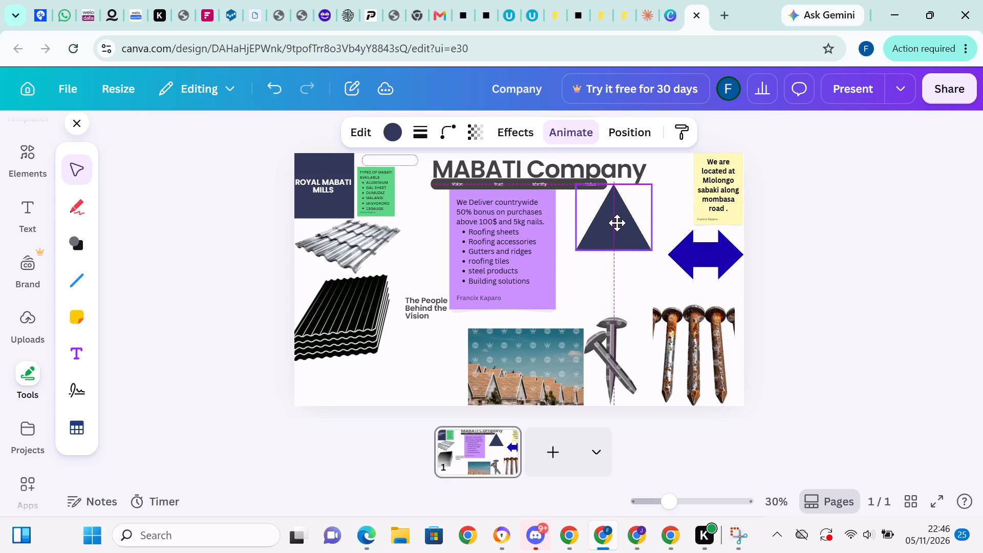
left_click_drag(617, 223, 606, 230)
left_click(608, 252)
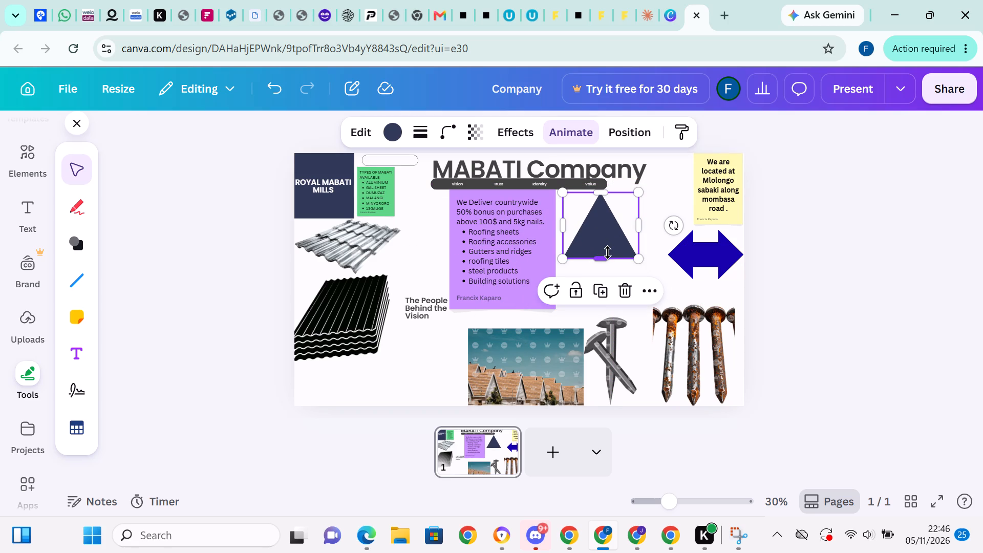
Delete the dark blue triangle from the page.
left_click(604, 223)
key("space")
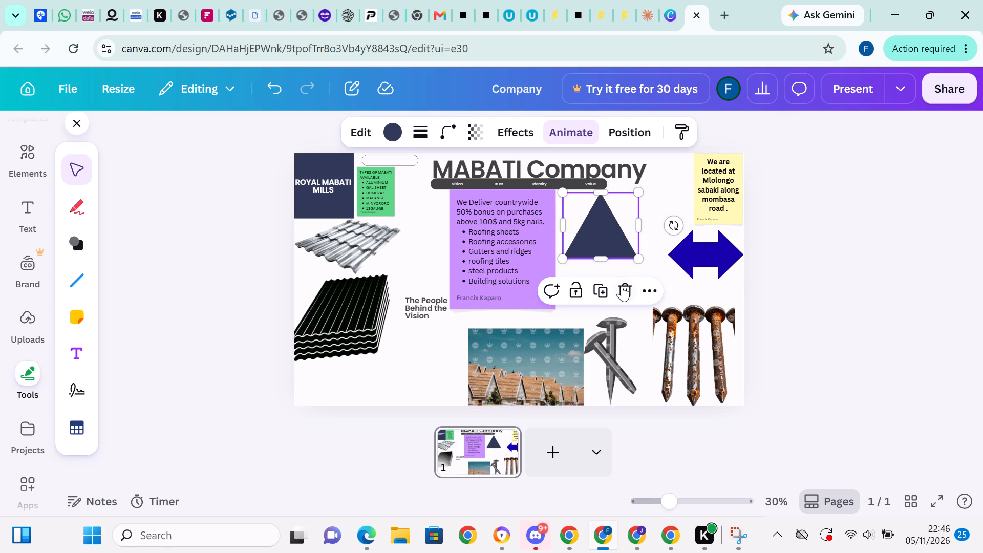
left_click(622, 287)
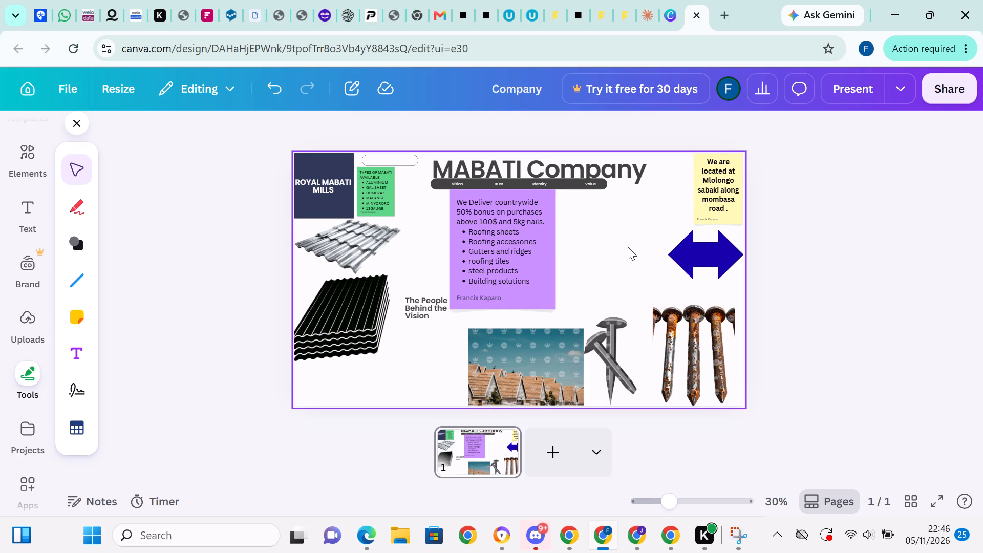
Add a pink sticky note and place it between the purple note and the blue double-headed arrow.
left_click(76, 241)
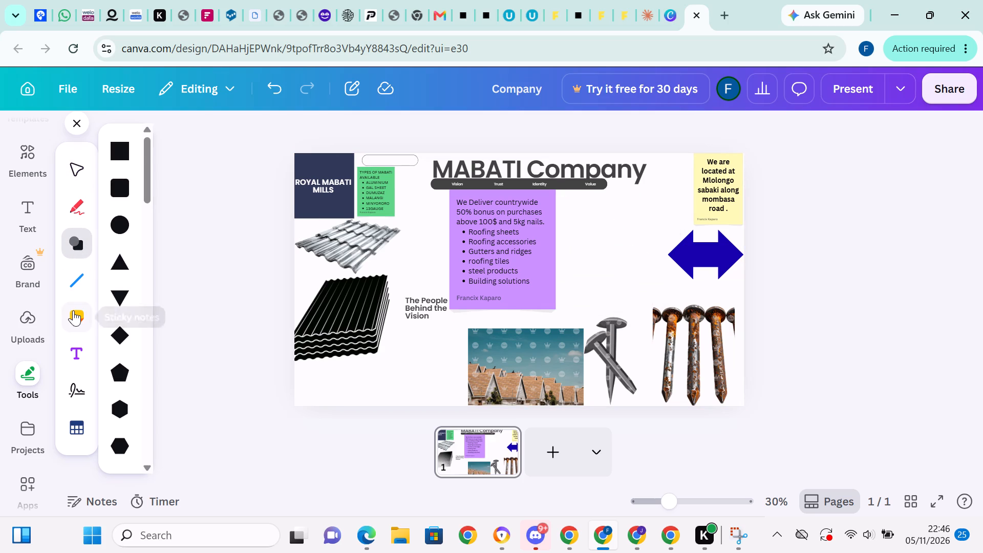
left_click(73, 310)
scroll(138, 363, "down", 1)
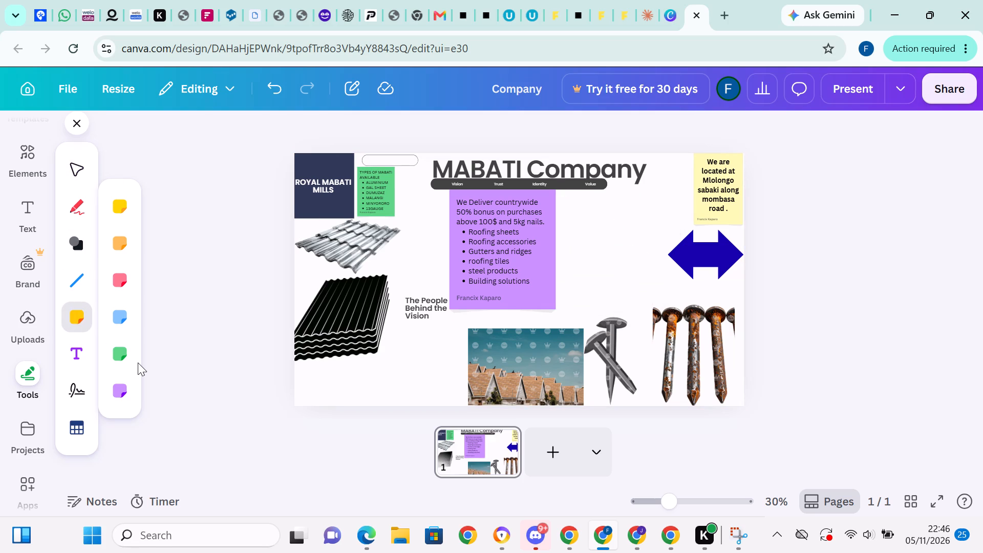
scroll(138, 363, "down", 1)
left_click(125, 278)
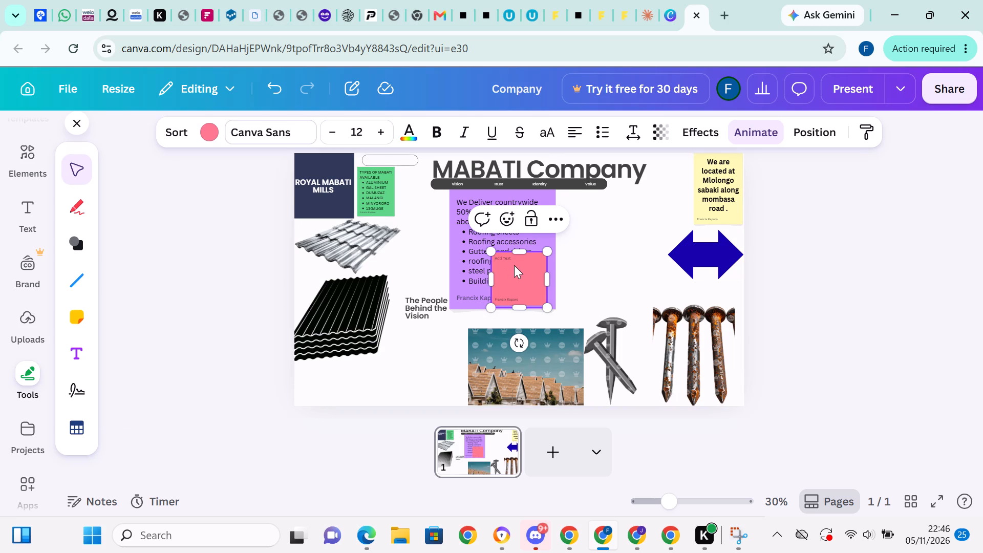
left_click_drag(514, 265, 601, 215)
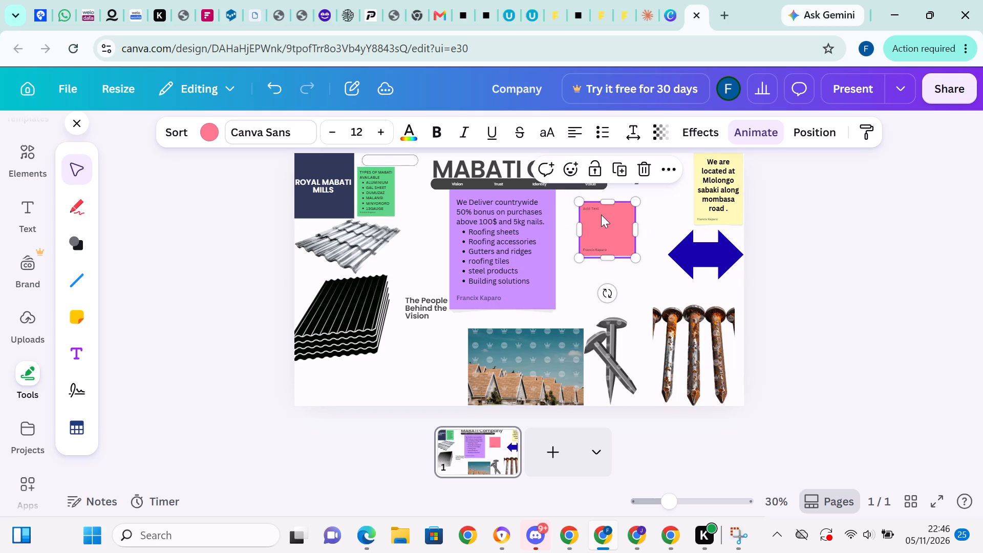
Replace the pink sticky note's placeholder text with the lines "DURABLE" and "RELIABE".
left_click(607, 212)
left_click(594, 219)
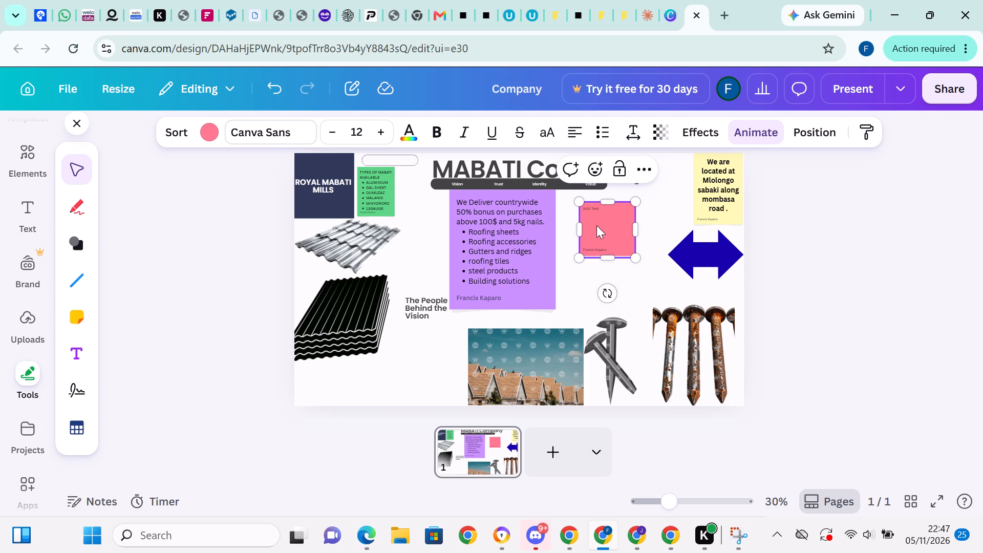
type("DU")
key("BackSpace")
key("BackSpace")
type("DURA")
type("BL")
key("e")
key("shift+Return")
type("RE")
type("LI")
key("a")
key("b")
key("e")
Add the lines "MODERN" and "RESISTANT" below "RELIABE" in the pink note.
key("shift+Return")
key("m")
key("o")
type("DERN")
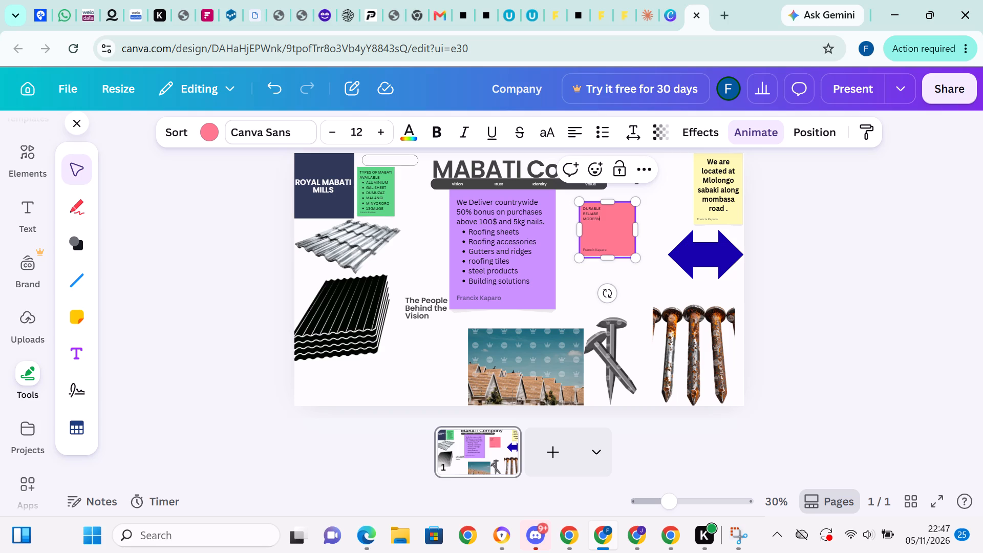
key("shift+Return")
type("RES")
key("i")
type("STA")
key("n")
key("t")
Add the lines "PROFESSIONAL" and "VARIETY OF COLOURS" below "RESISTANT" in the pink note.
key("shift+Return")
type("PT")
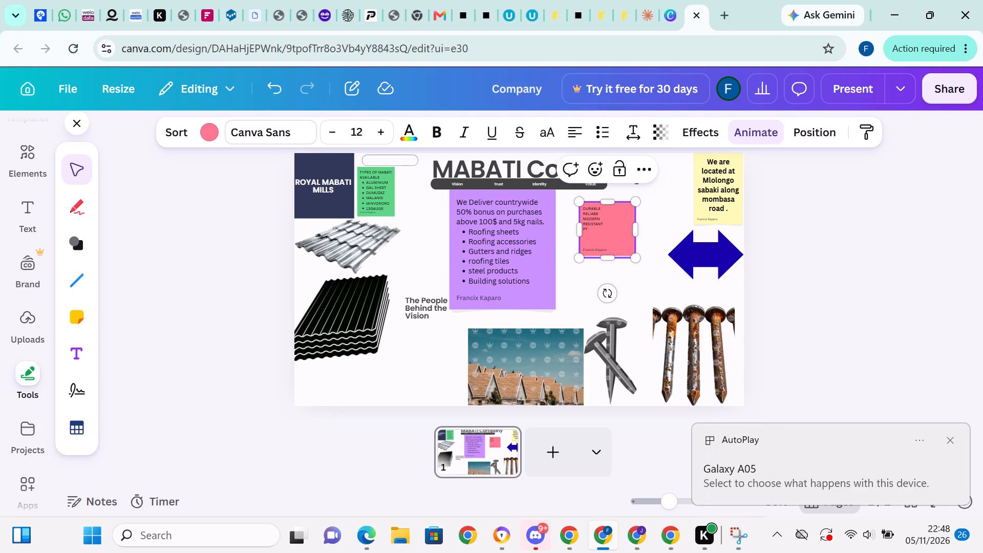
key("BackSpace")
type("ROFESSIONAL")
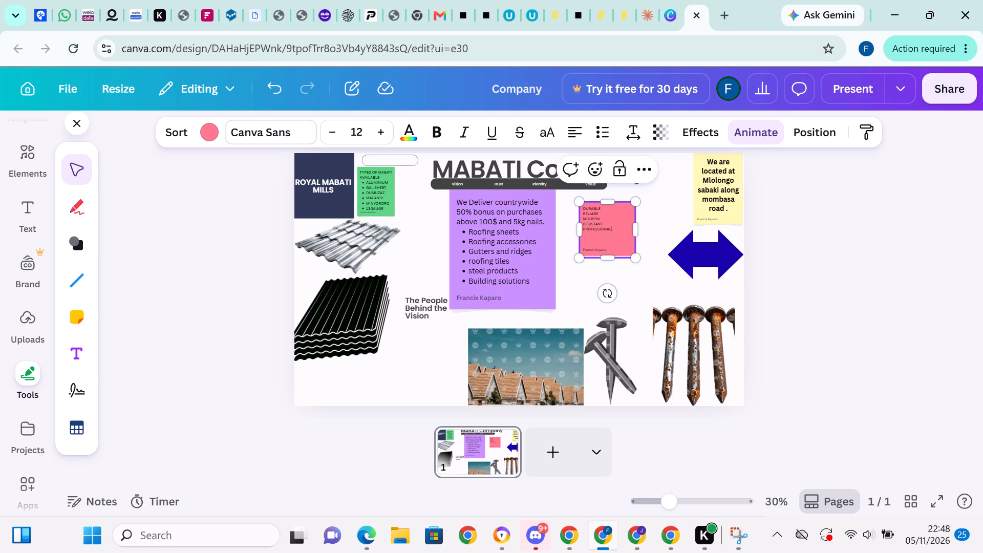
left_click(621, 223)
left_click(617, 230)
key("shift+Return")
key("v")
key("a")
key("r")
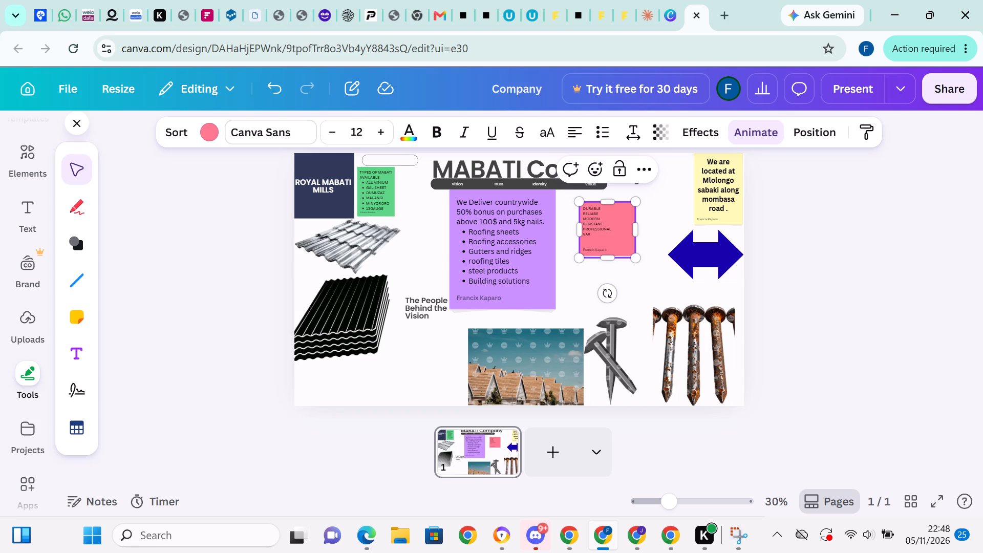
type("IETY")
key("space")
type("OF COLOURS")
Finish the pink note's list with the lines "BEAUTIFUL" and "STRONG".
key("shift+Return")
type("BEA")
type("UTIFUL")
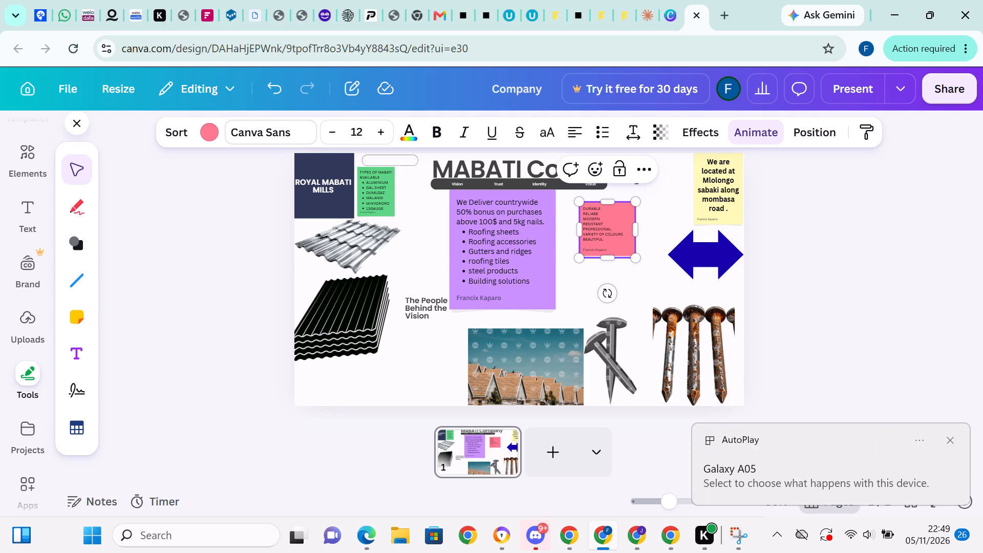
key("shift+Return")
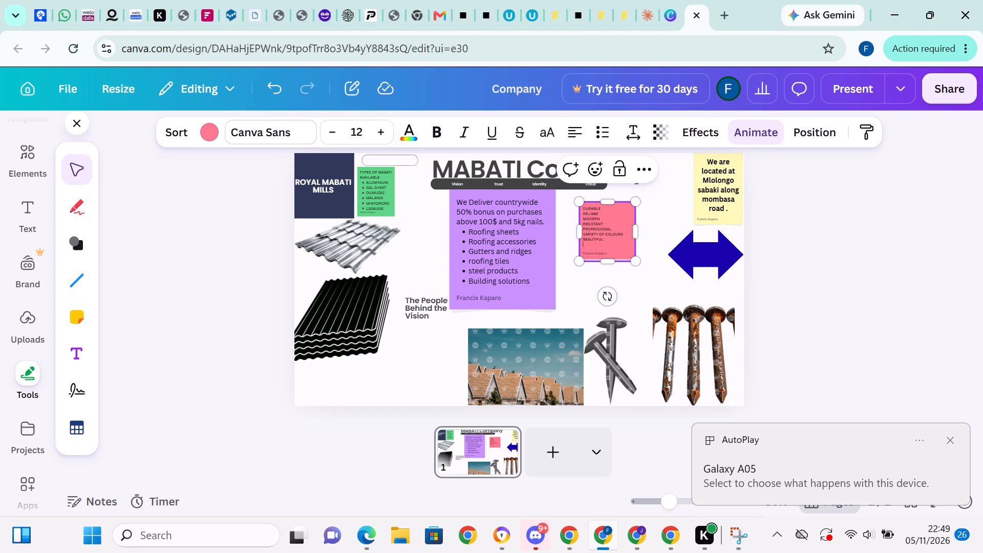
key("d")
key("BackSpace")
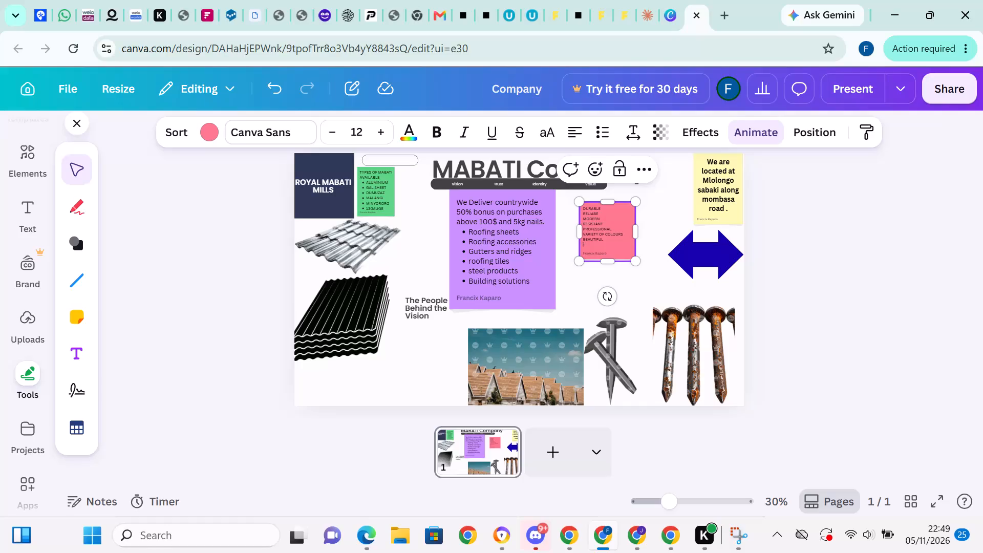
type("STR")
type("ONG")
left_click(615, 245)
scroll(615, 245, "down", 1)
Enlarge the pink note to about 274 by 290.
scroll(615, 245, "down", 1)
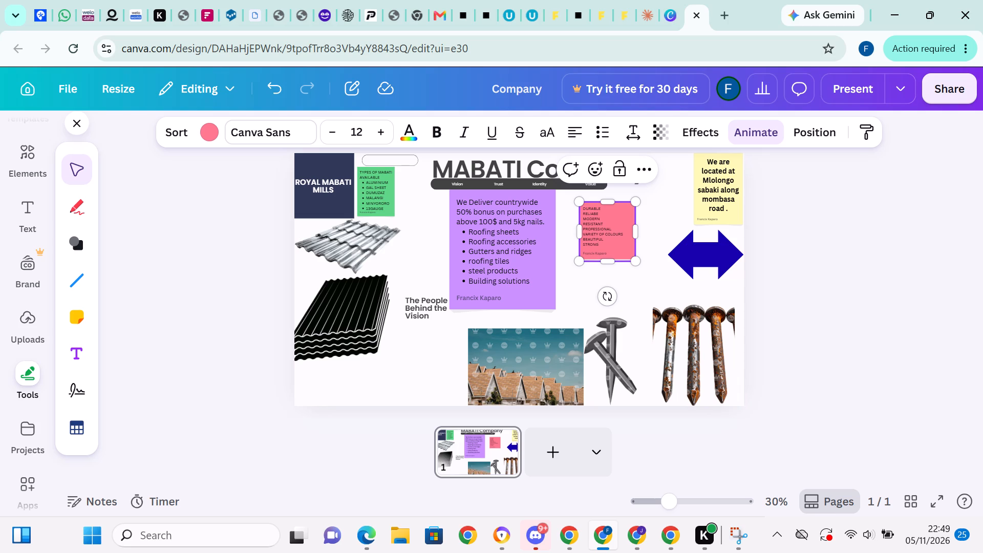
scroll(624, 209, "down", 2)
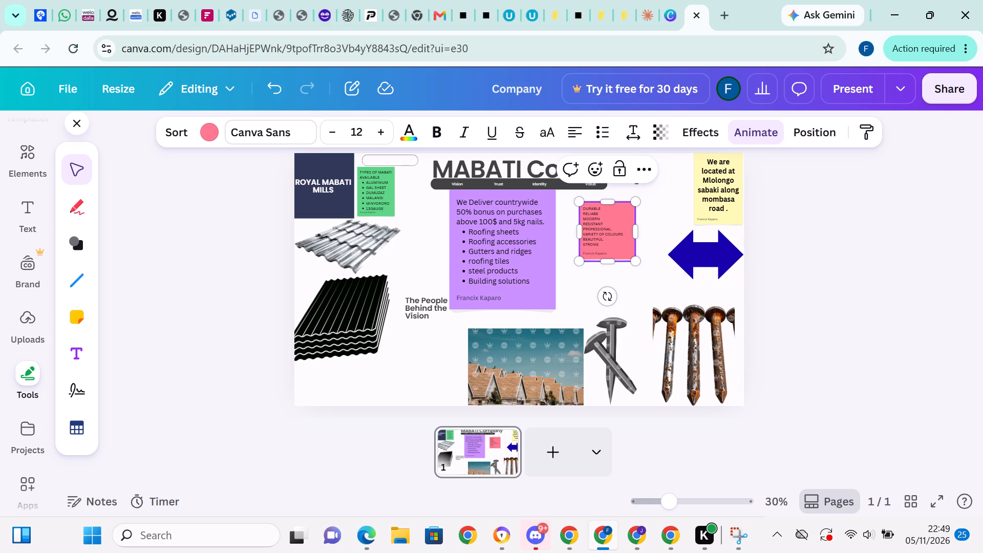
scroll(624, 209, "down", 1)
left_click(617, 212)
left_click_drag(637, 203, 657, 196)
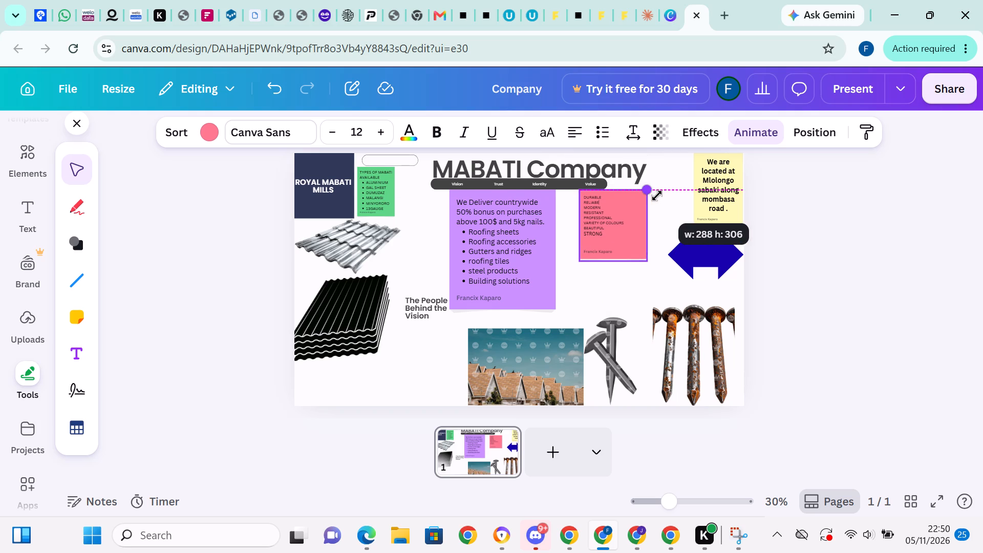
left_click_drag(657, 196, 659, 209)
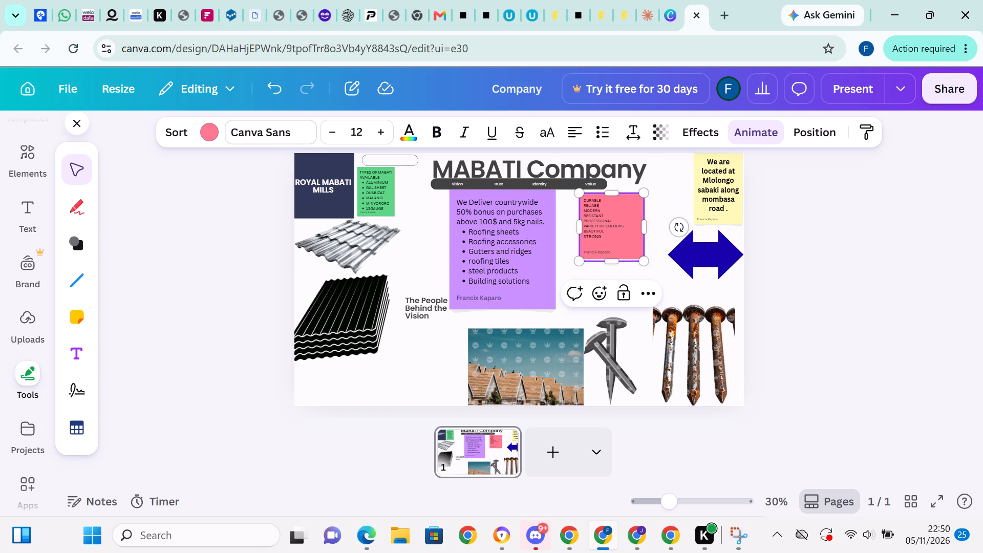
Turn the pink note's lines into a numbered list.
left_click_drag(625, 215, 647, 215)
left_click(623, 229)
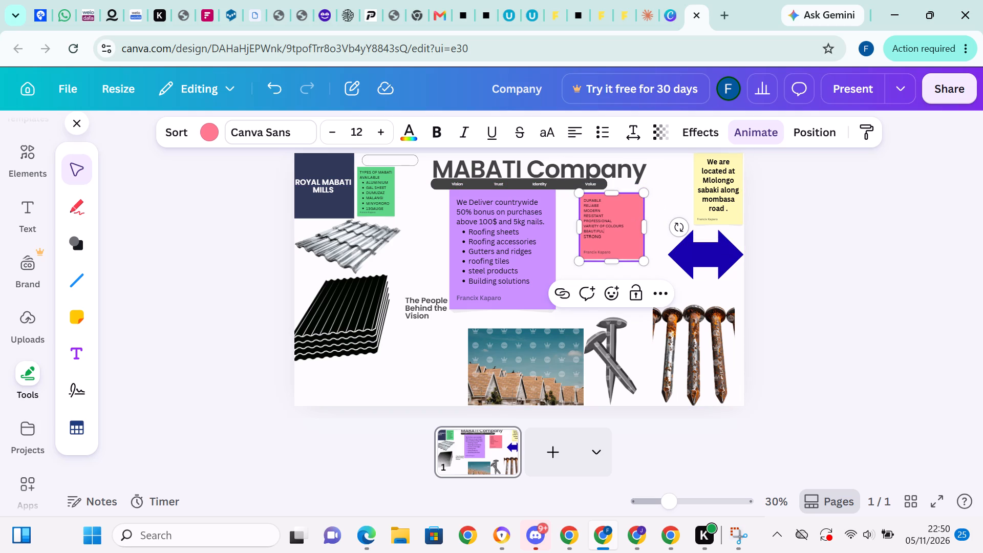
left_click_drag(627, 200, 651, 201)
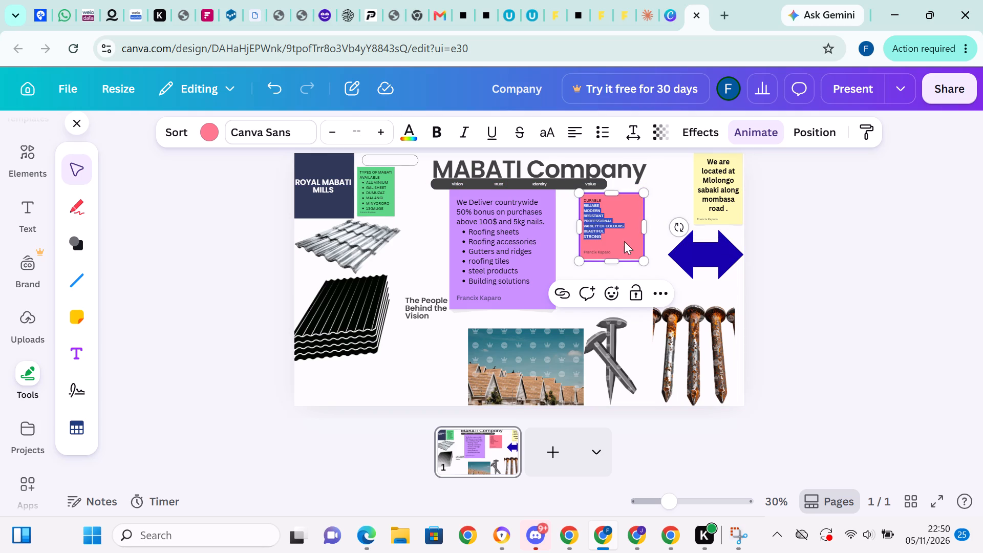
left_click(606, 125)
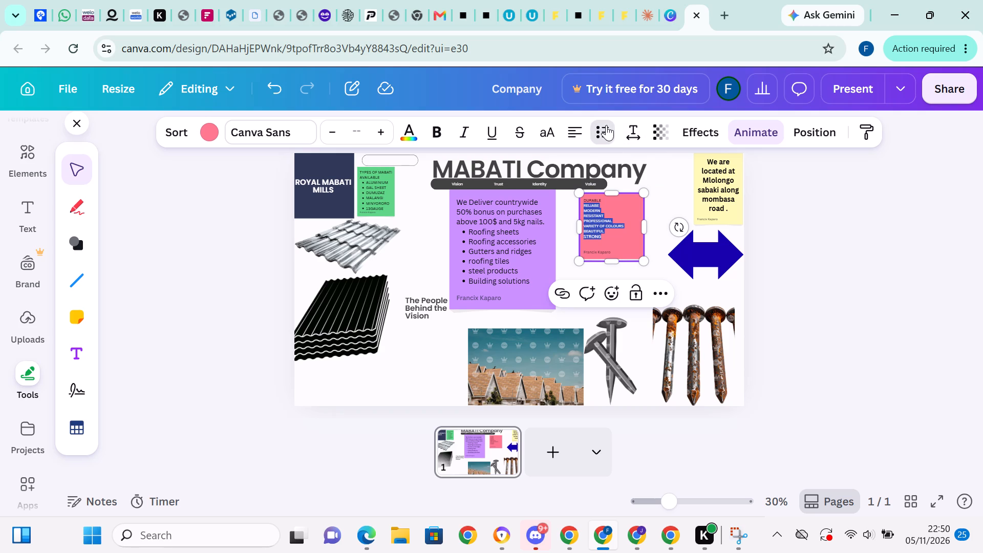
left_click(606, 125)
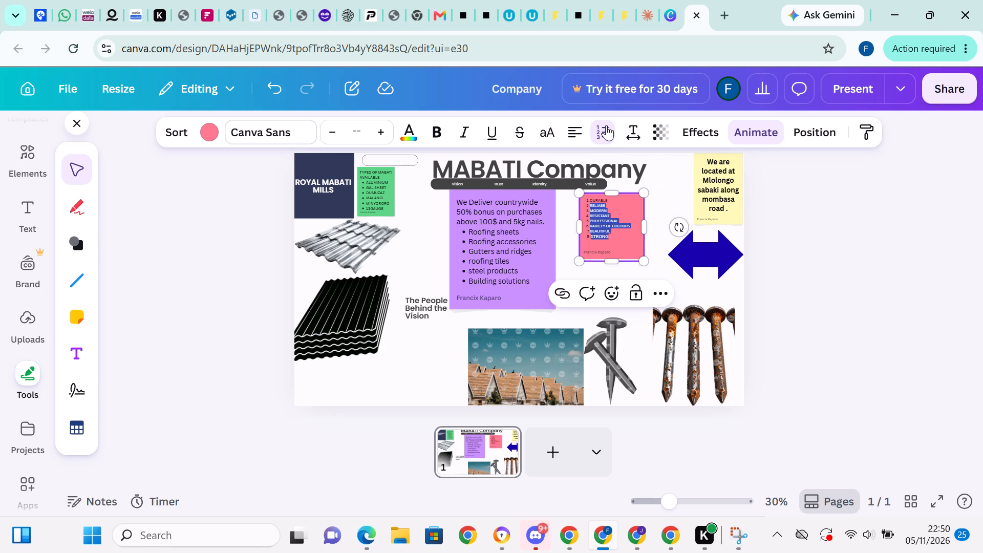
left_click(638, 127)
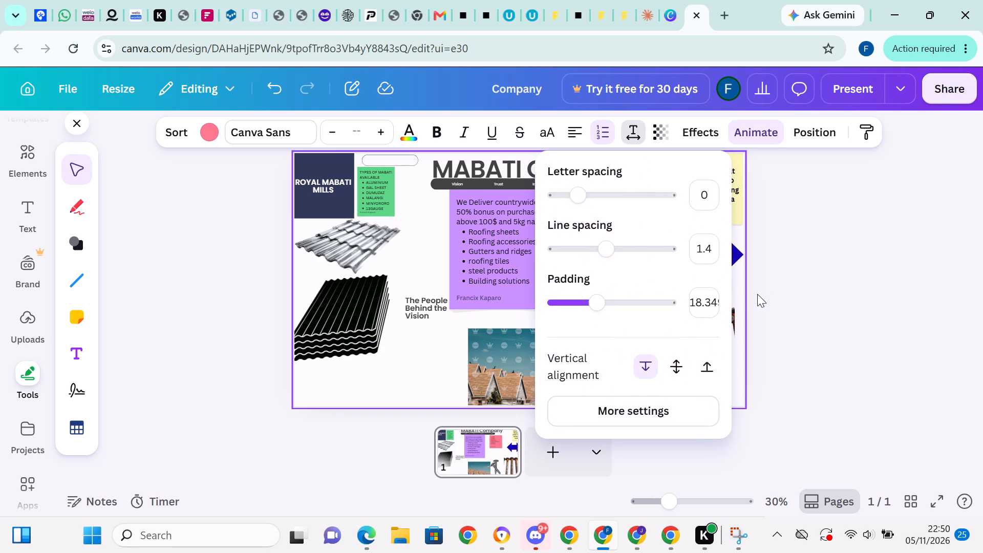
left_click(755, 311)
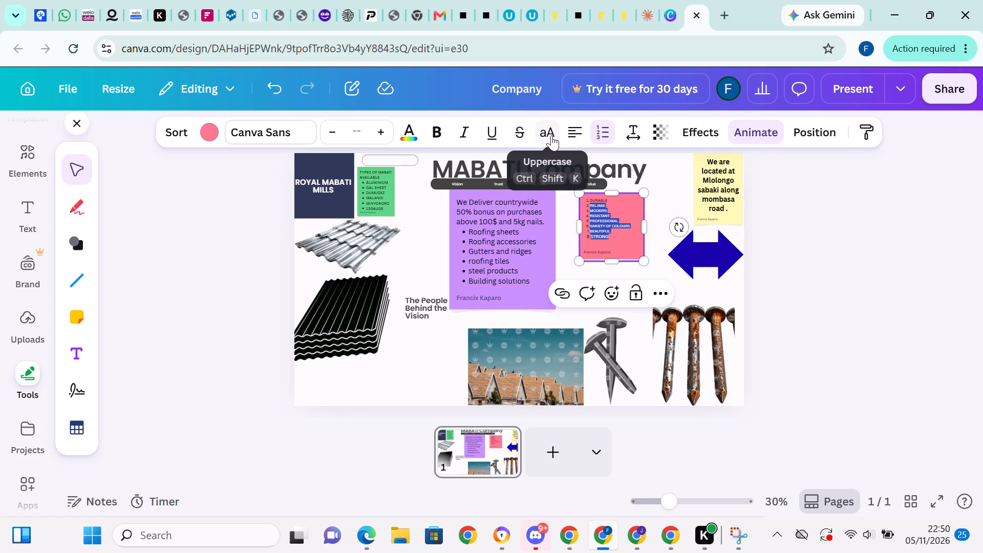
Make the pink note's lines from "RELIABE" to "STRONG" bold and colour them vivid indigo #1800ad.
left_click(433, 132)
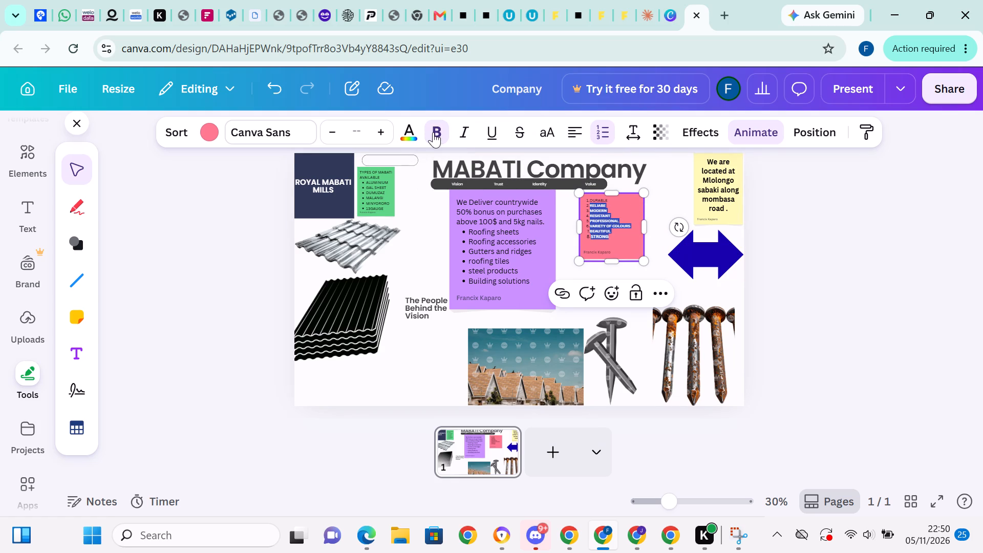
left_click(416, 134)
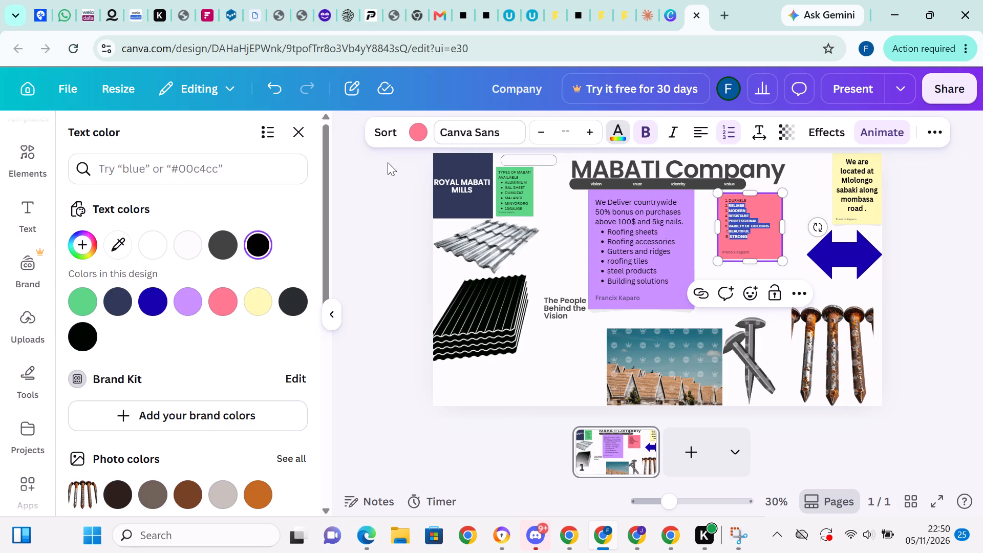
left_click(151, 296)
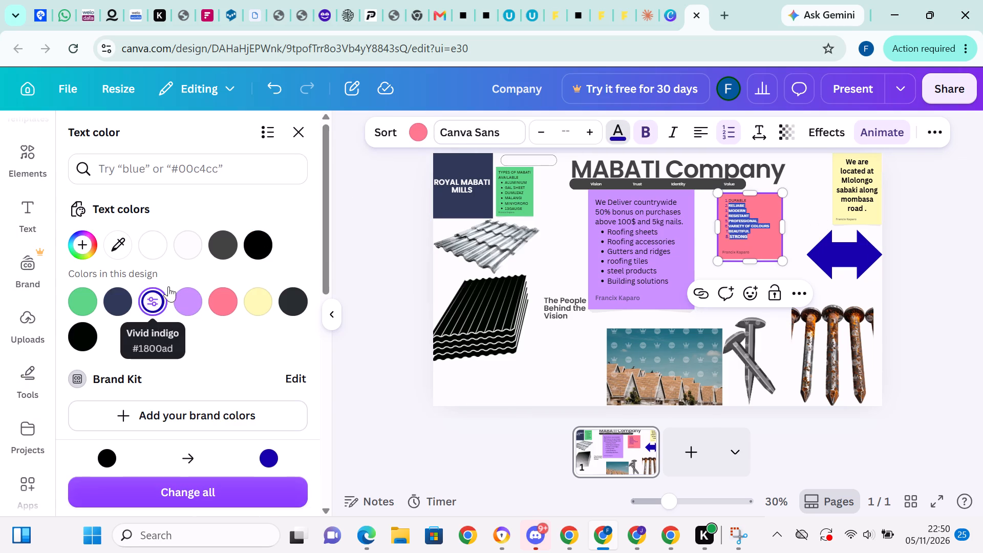
left_click(303, 130)
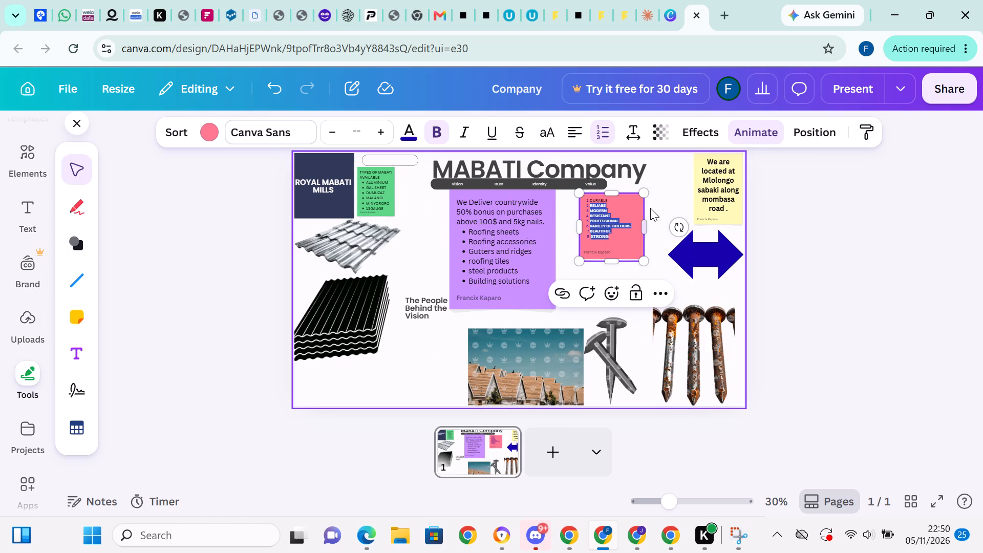
left_click(650, 208)
Move the pink note closer to the blue arrow and enlarge it to about 305 by 324.
left_click_drag(625, 201, 648, 193)
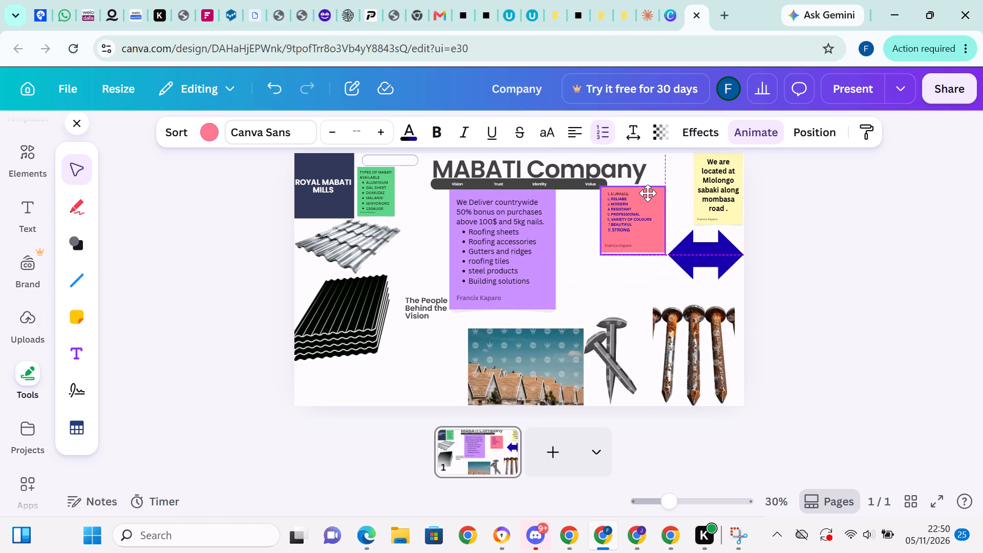
left_click_drag(648, 193, 649, 195)
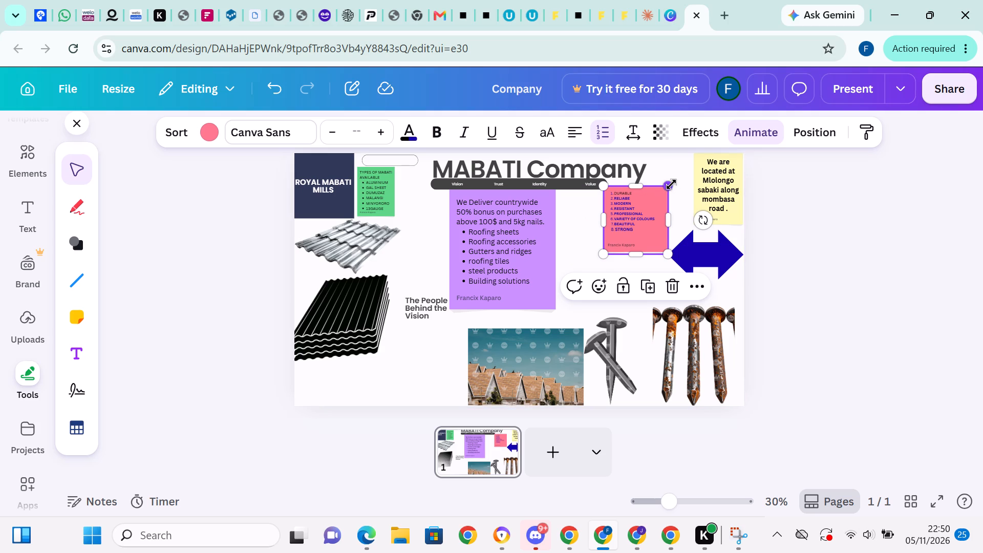
left_click_drag(671, 184, 675, 188)
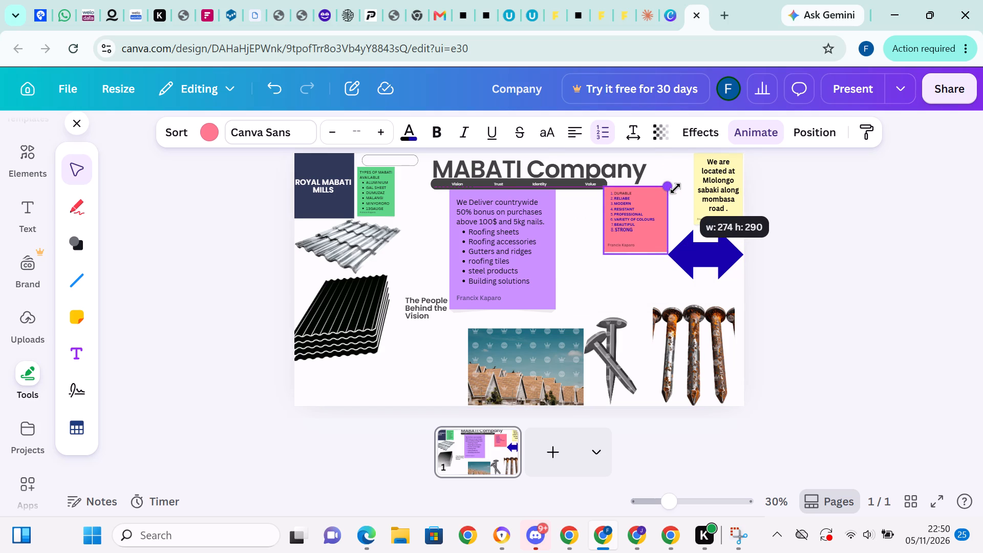
left_click_drag(675, 188, 685, 186)
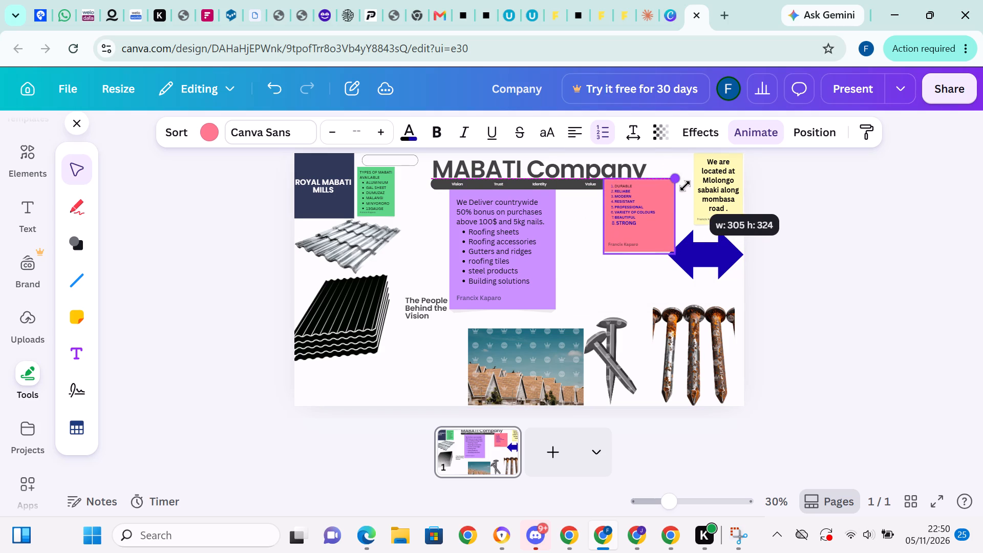
left_click_drag(685, 186, 686, 184)
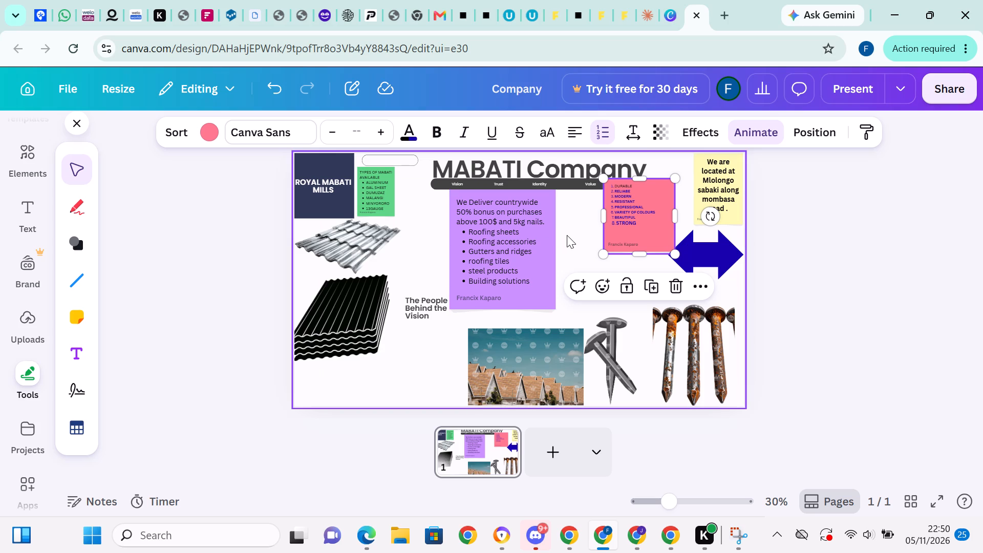
left_click(568, 235)
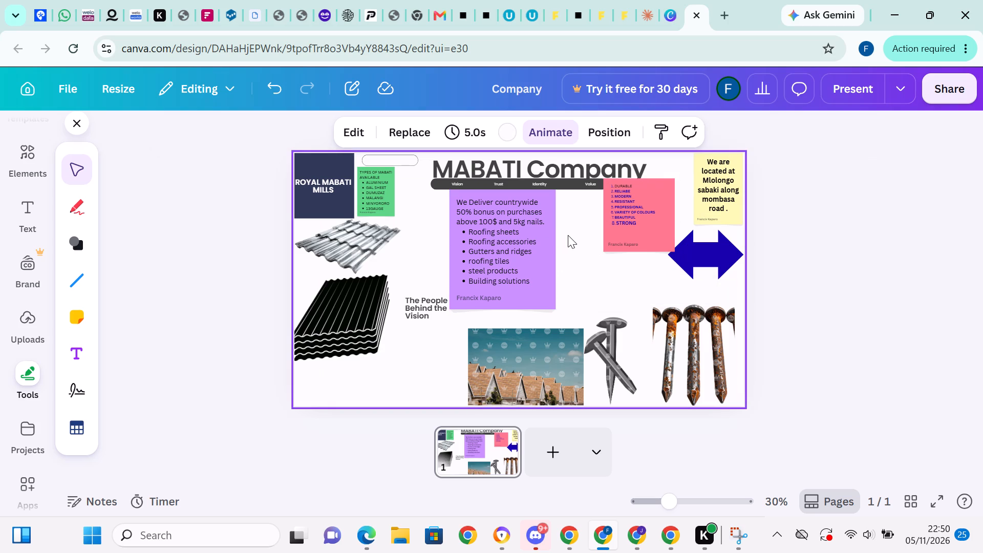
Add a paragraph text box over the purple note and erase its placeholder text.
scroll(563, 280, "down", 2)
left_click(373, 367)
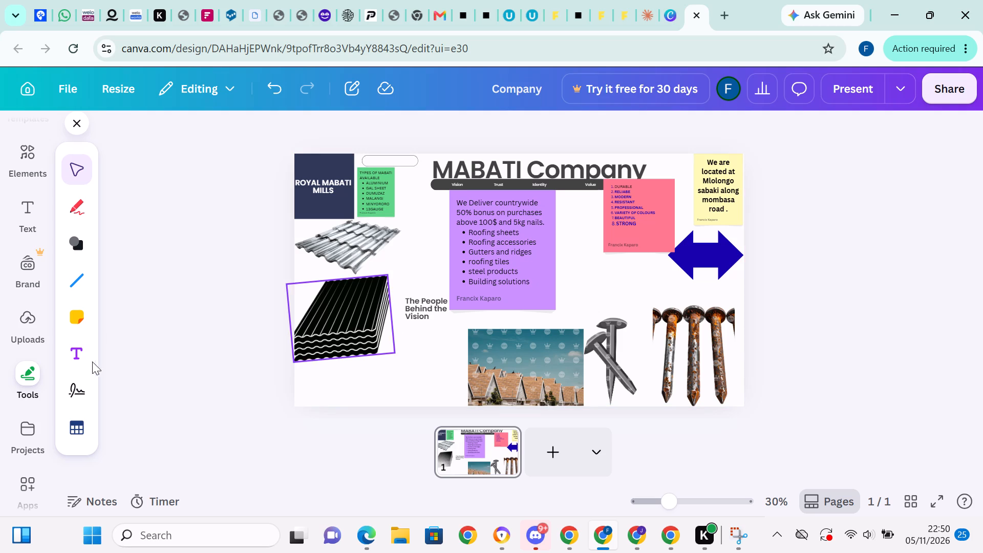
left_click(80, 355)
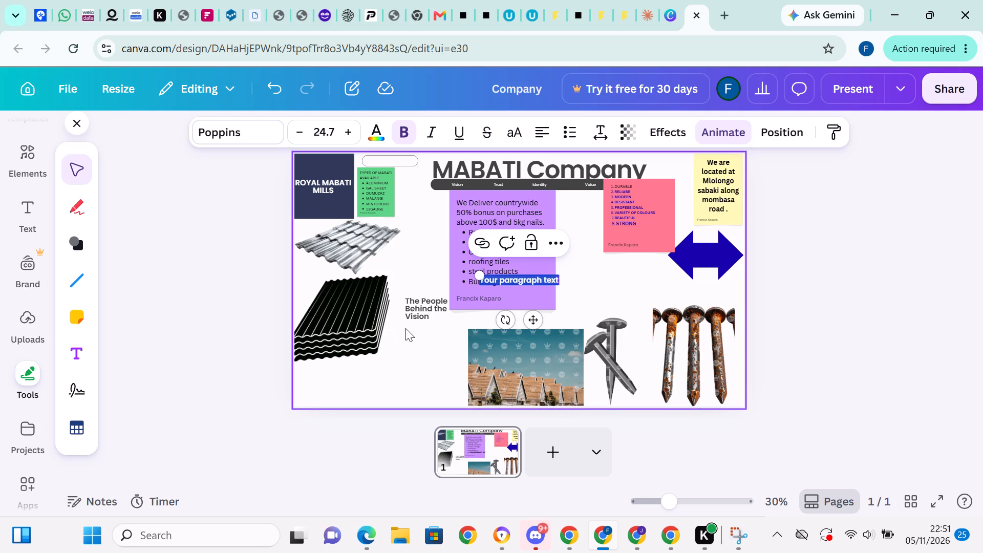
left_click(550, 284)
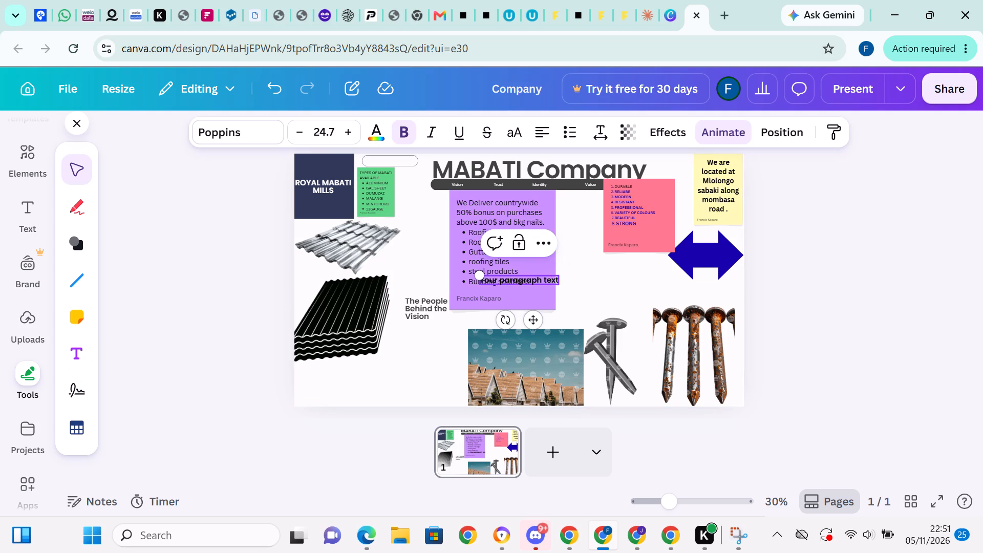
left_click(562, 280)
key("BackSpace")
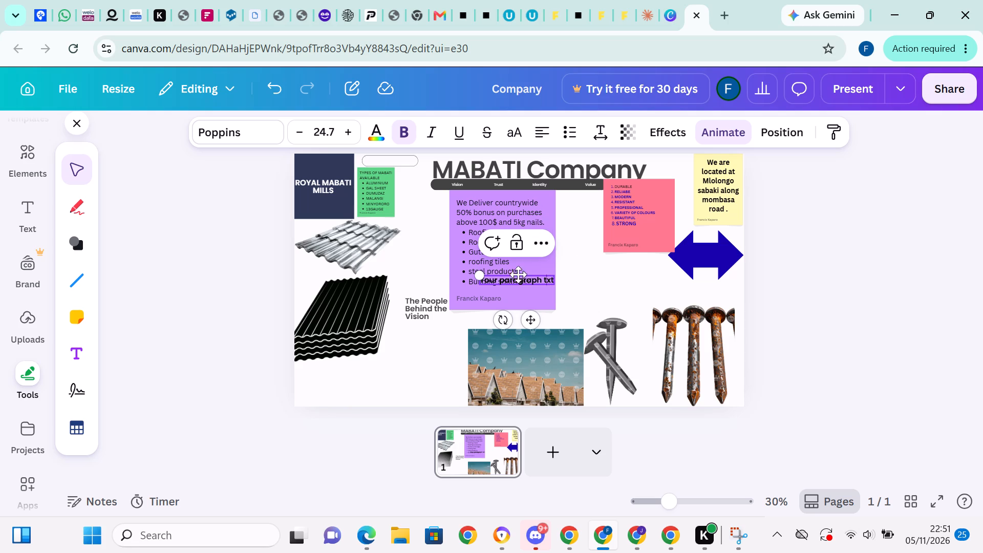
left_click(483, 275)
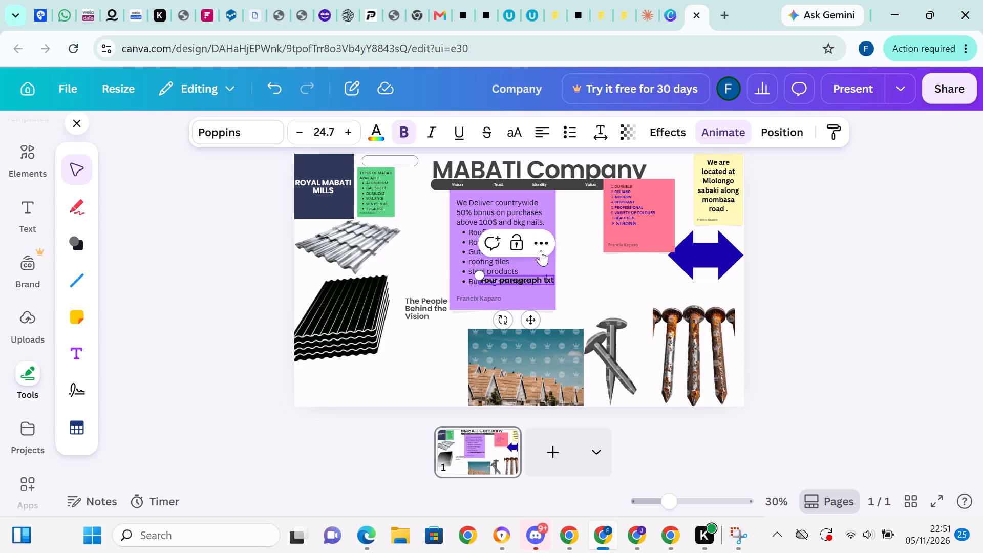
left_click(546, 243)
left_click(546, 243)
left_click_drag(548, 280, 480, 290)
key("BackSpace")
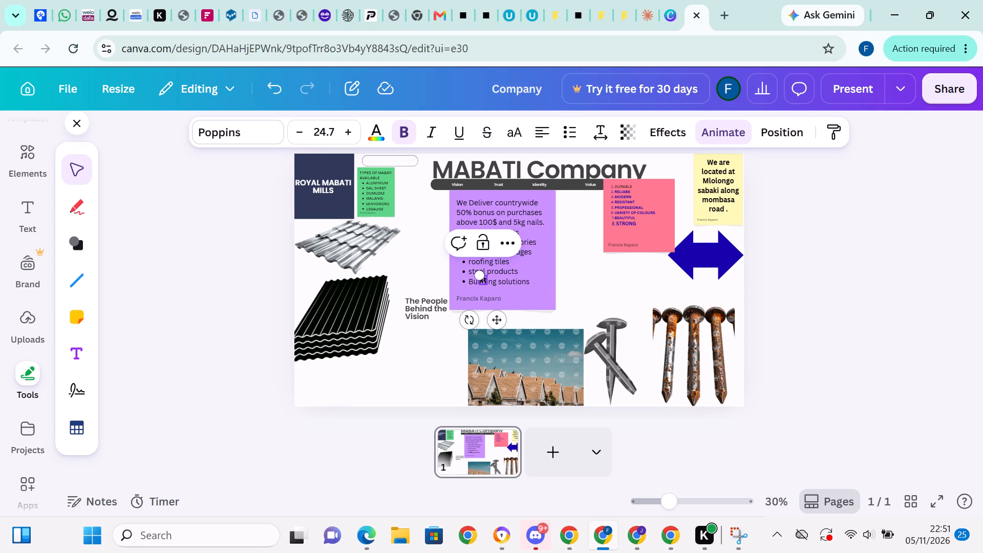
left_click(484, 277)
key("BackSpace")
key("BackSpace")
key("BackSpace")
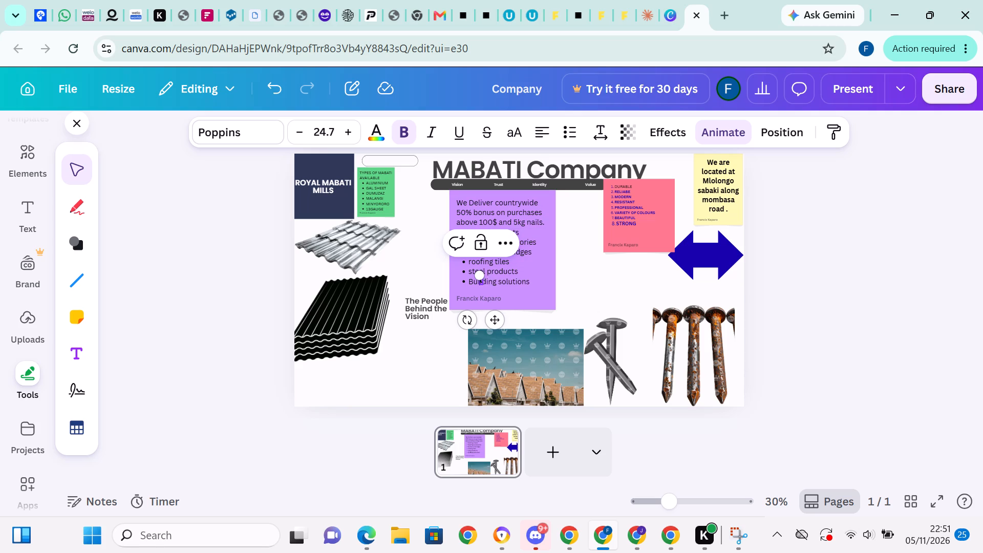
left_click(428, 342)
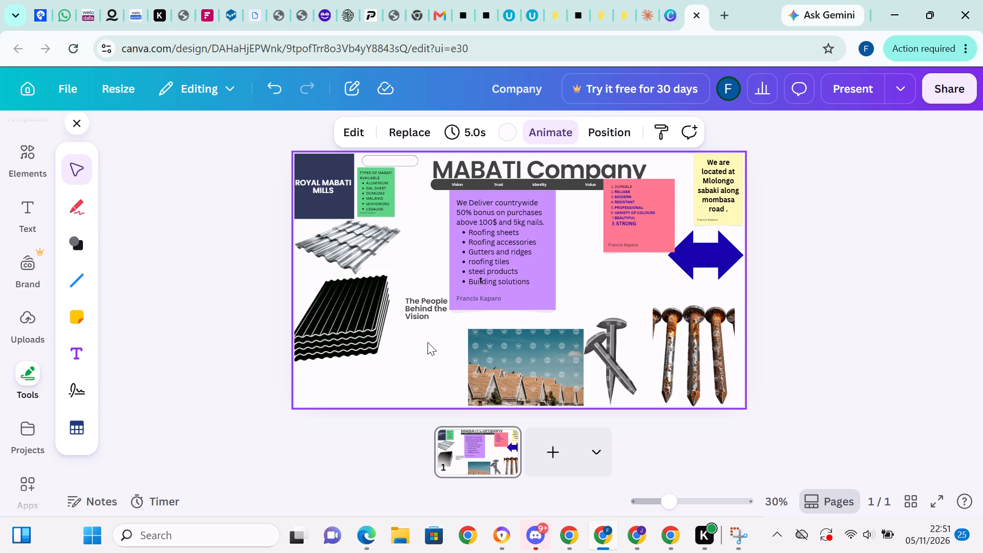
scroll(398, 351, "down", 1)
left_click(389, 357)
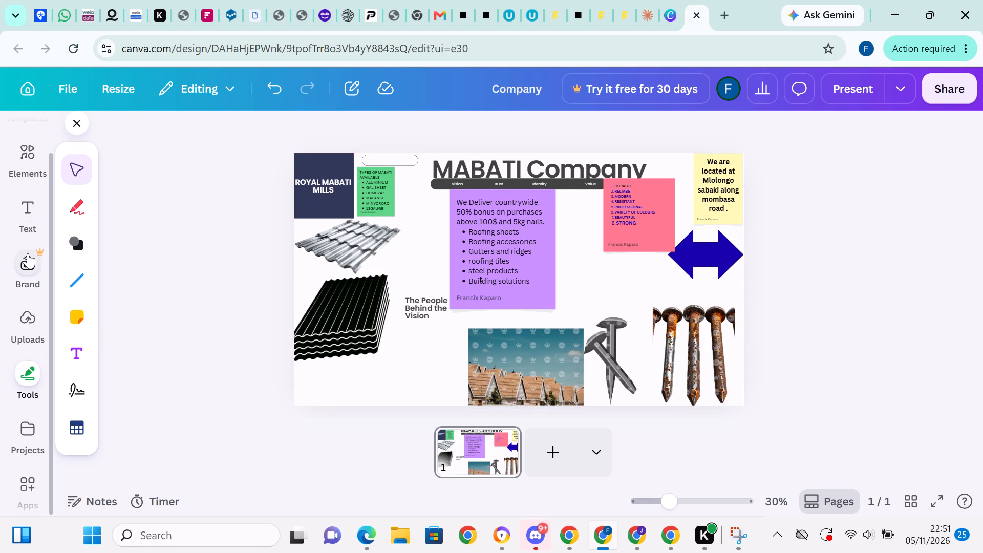
Search the elements for "STRONG" and add the photo of letter cubes spelling STRONG to the page.
left_click(31, 159)
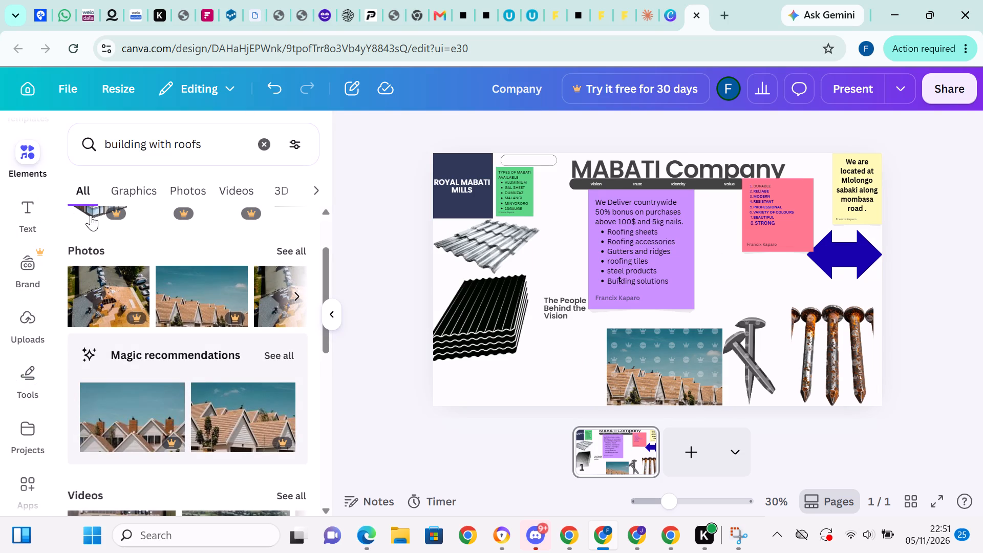
left_click(263, 138)
type("STRONG")
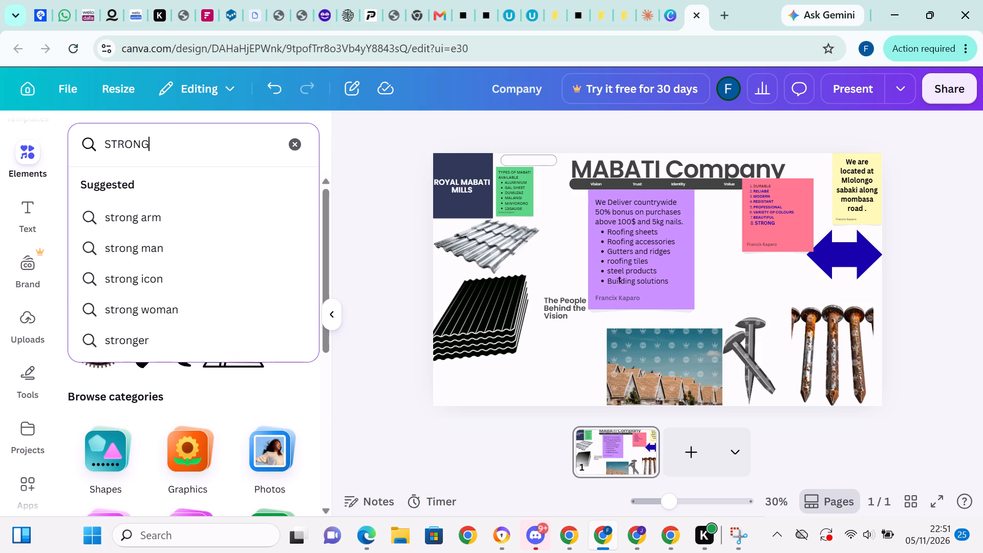
key("Return")
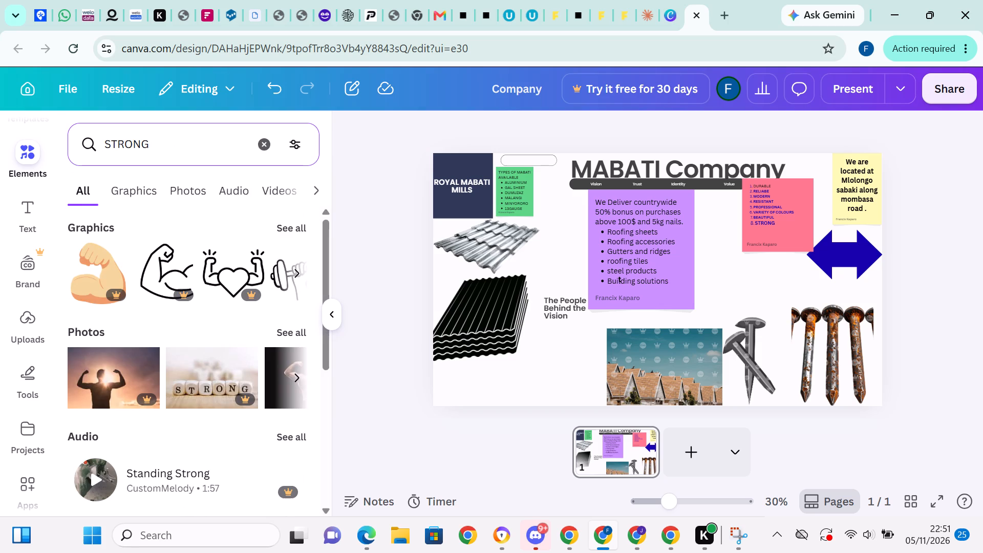
scroll(165, 354, "down", 1)
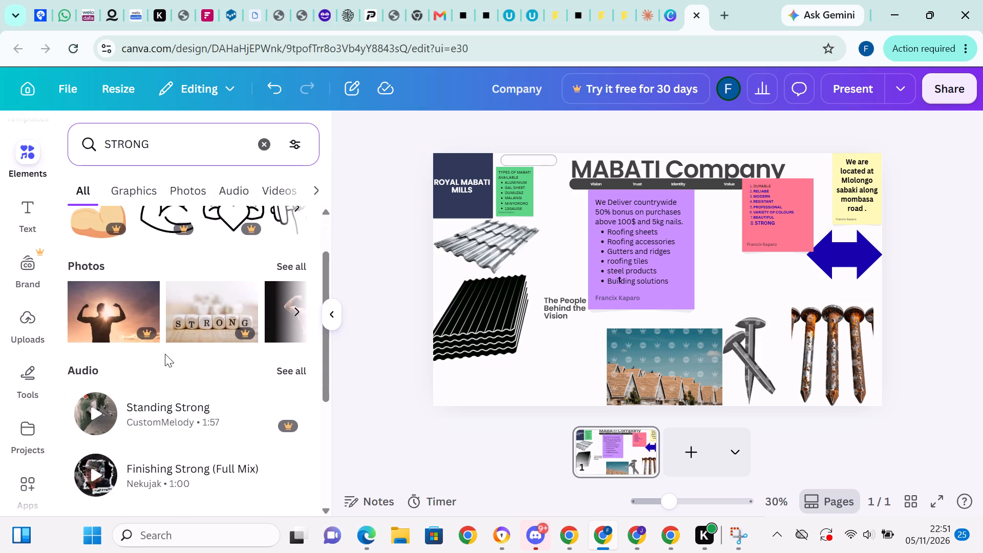
left_click(210, 315)
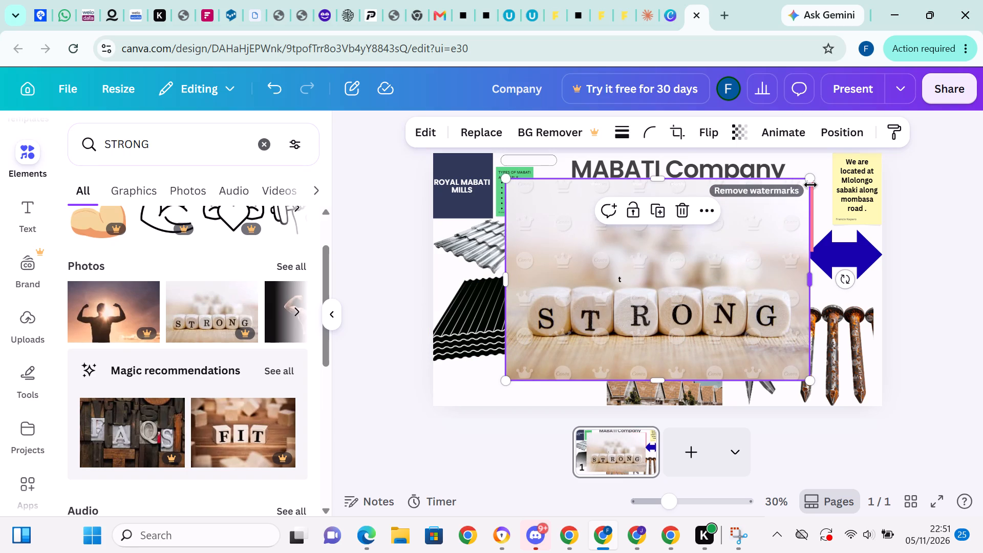
Shrink the STRONG cubes photo and place it in the page's bottom-left corner, just below the black roofing sheets.
left_click_drag(810, 185, 803, 241)
left_click_drag(801, 376, 757, 341)
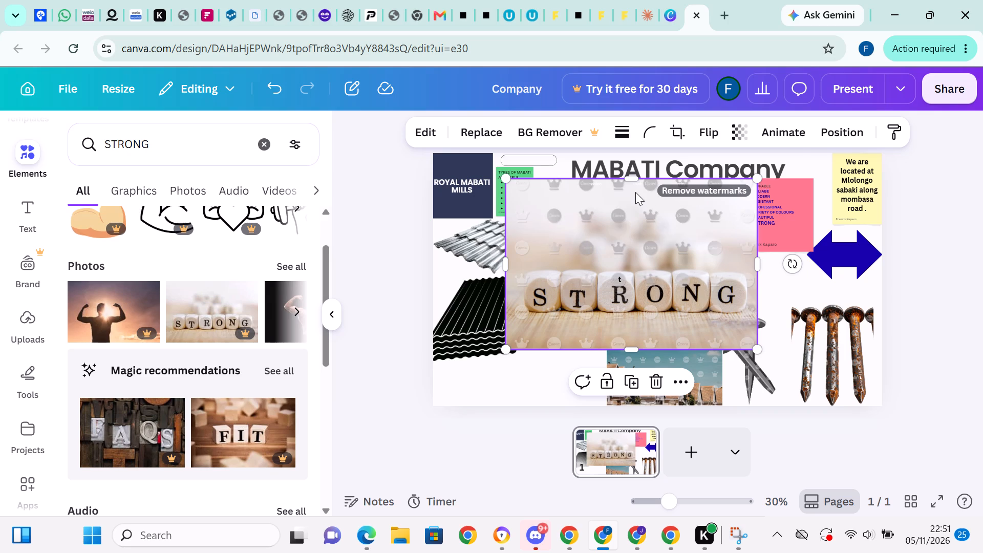
left_click_drag(754, 174, 752, 195)
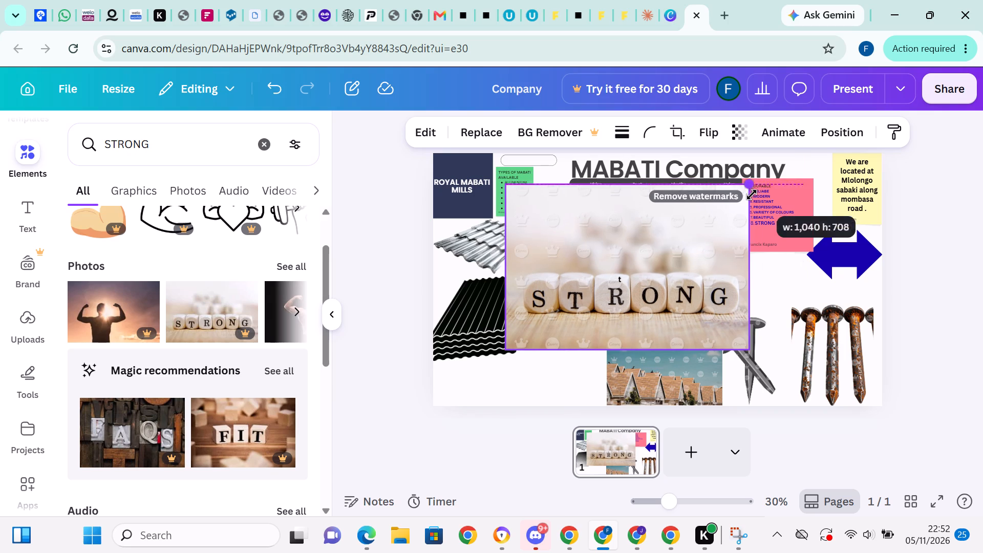
left_click_drag(752, 195, 707, 332)
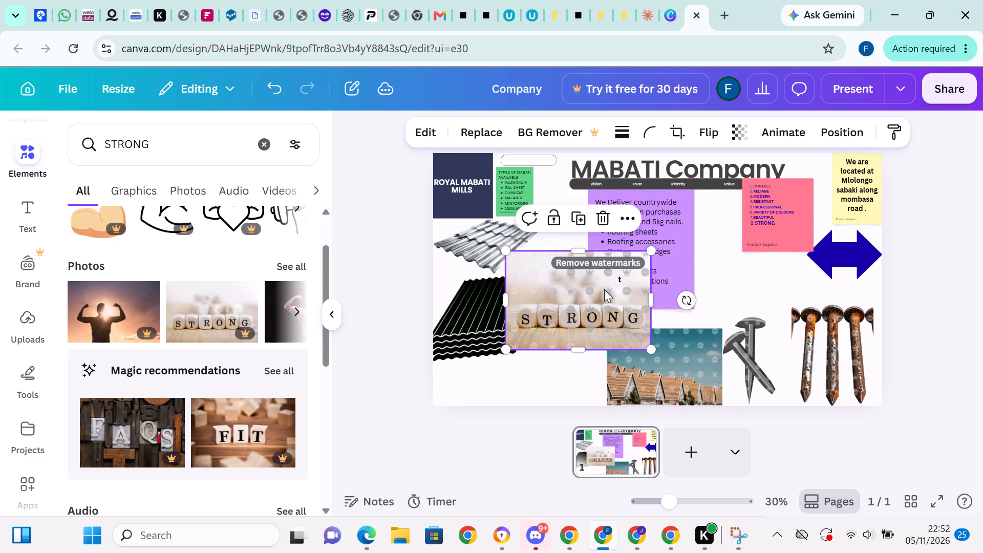
left_click_drag(604, 289, 562, 366)
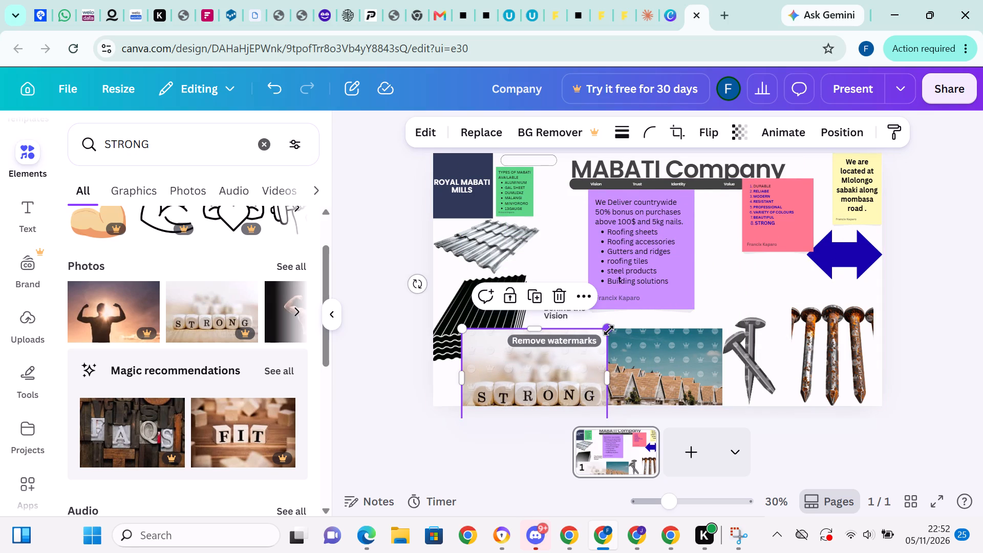
left_click_drag(609, 330, 578, 351)
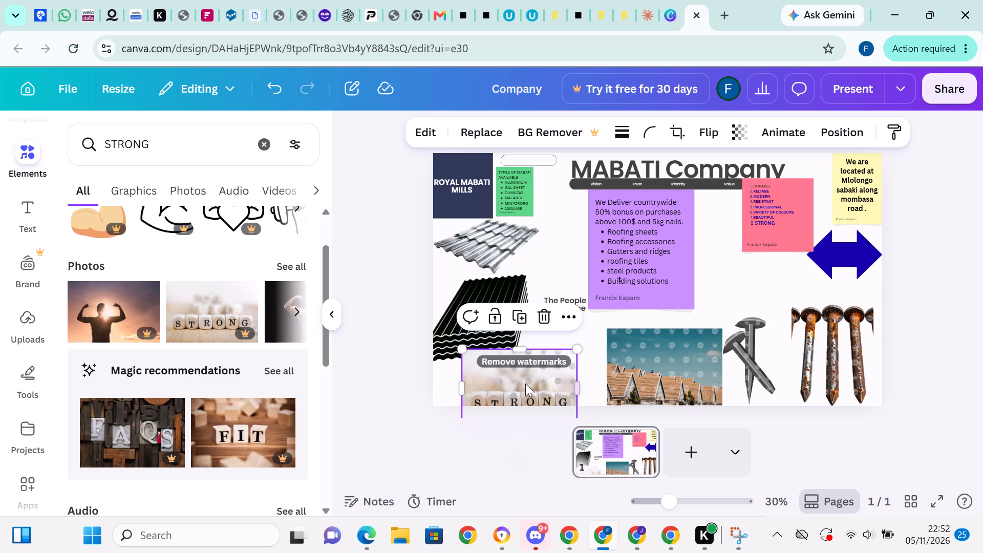
left_click_drag(529, 376, 539, 355)
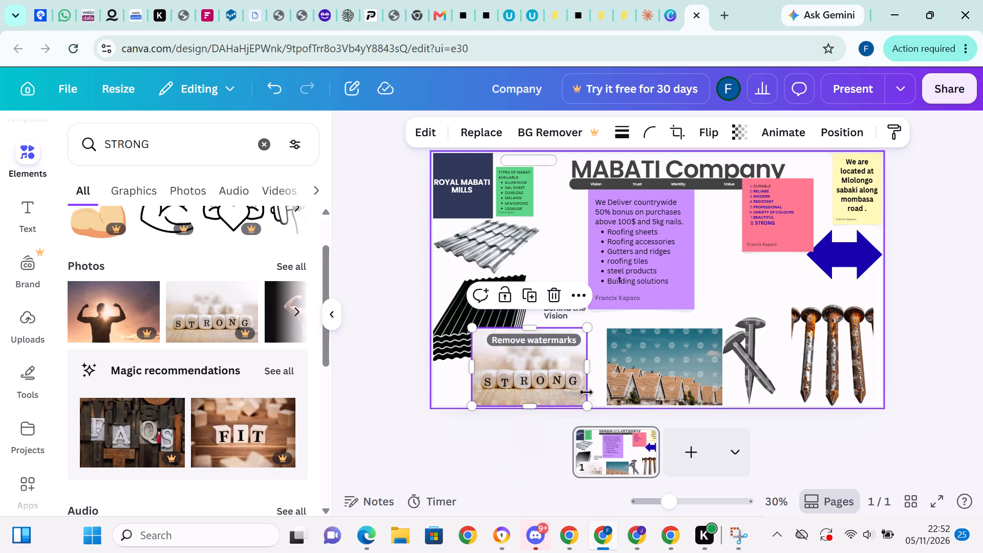
left_click_drag(585, 403, 561, 381)
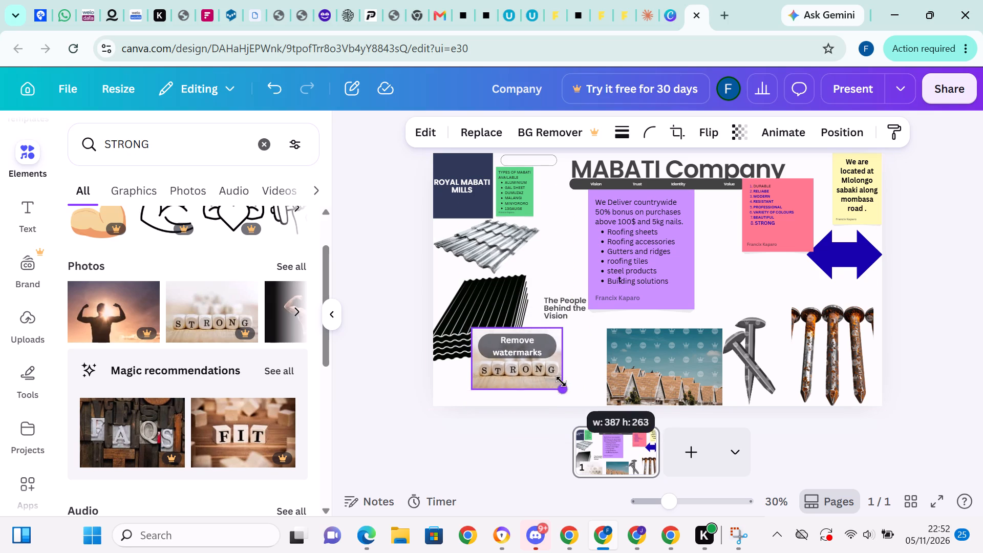
left_click_drag(561, 381, 535, 376)
left_click_drag(515, 358, 507, 379)
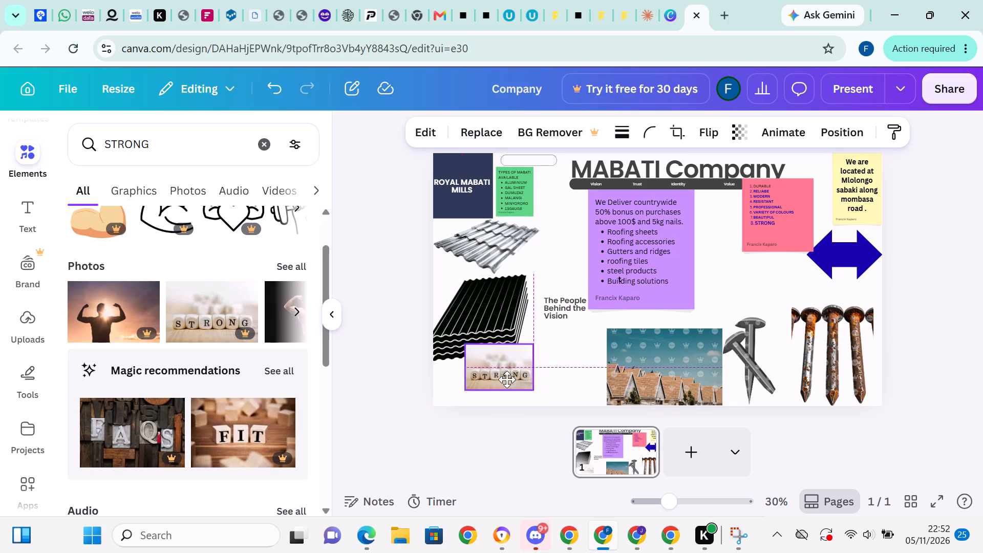
left_click_drag(507, 379, 479, 391)
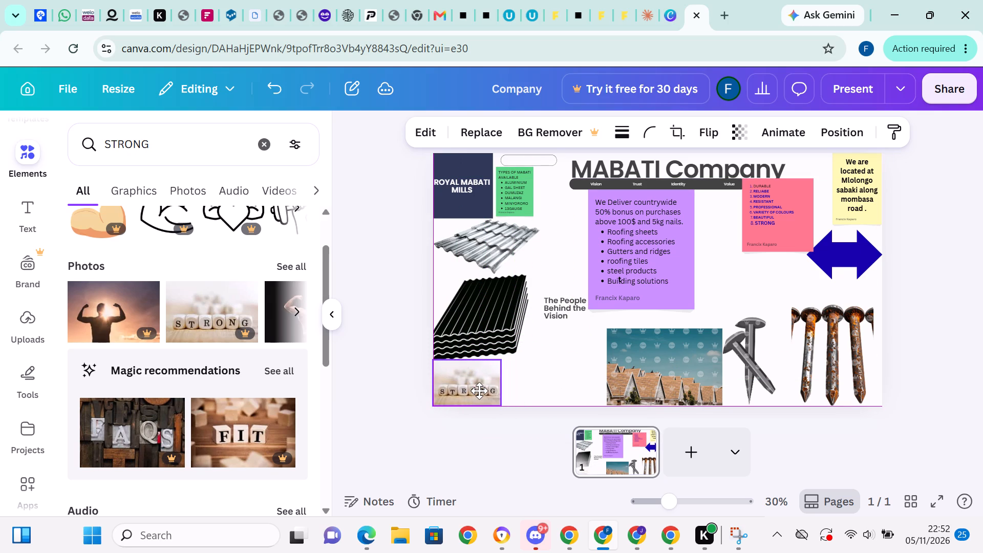
left_click_drag(479, 391, 481, 392)
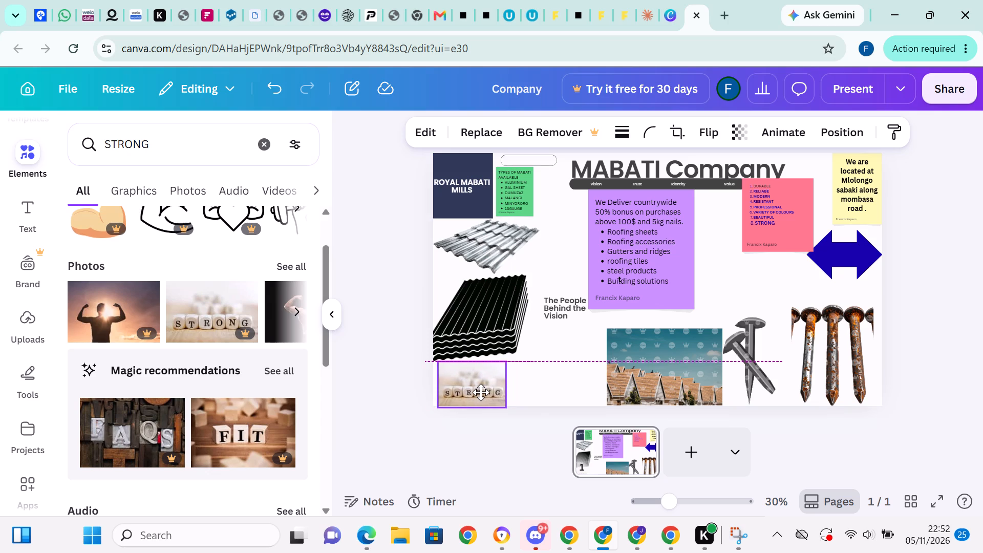
left_click_drag(481, 392, 479, 392)
left_click(553, 388)
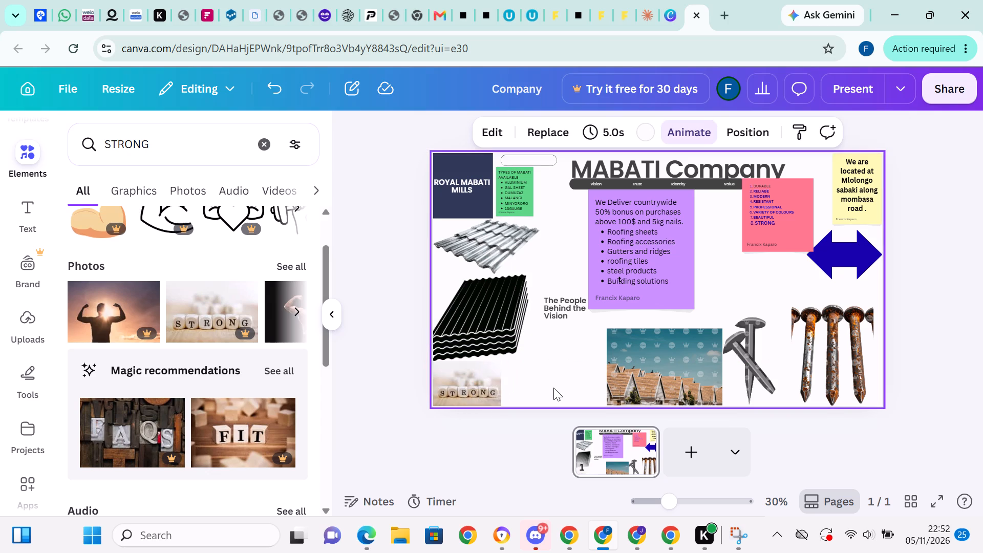
Search the elements for "DURABLE" and add the solid black shield graphic with a check mark and thumbs-up badge.
scroll(241, 358, "down", 1)
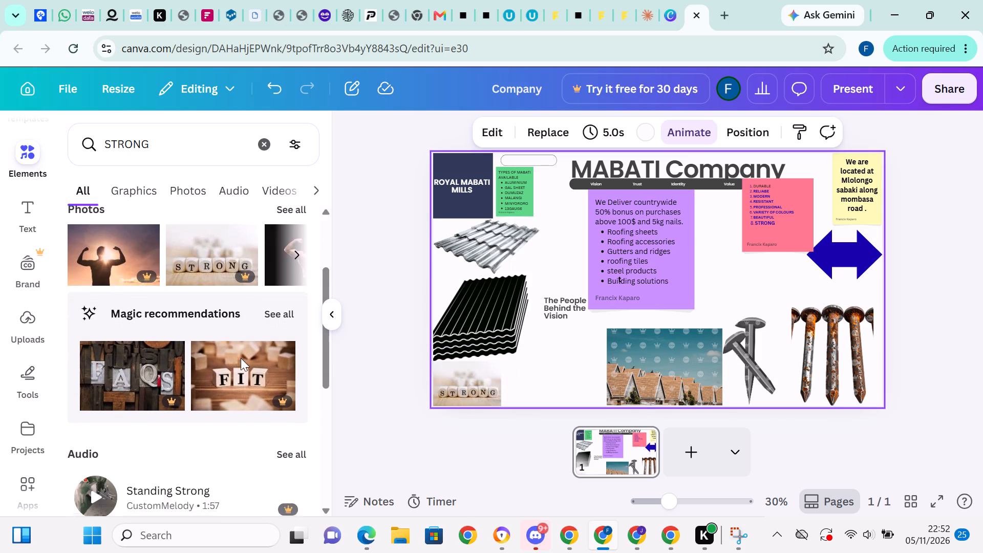
scroll(241, 358, "down", 4)
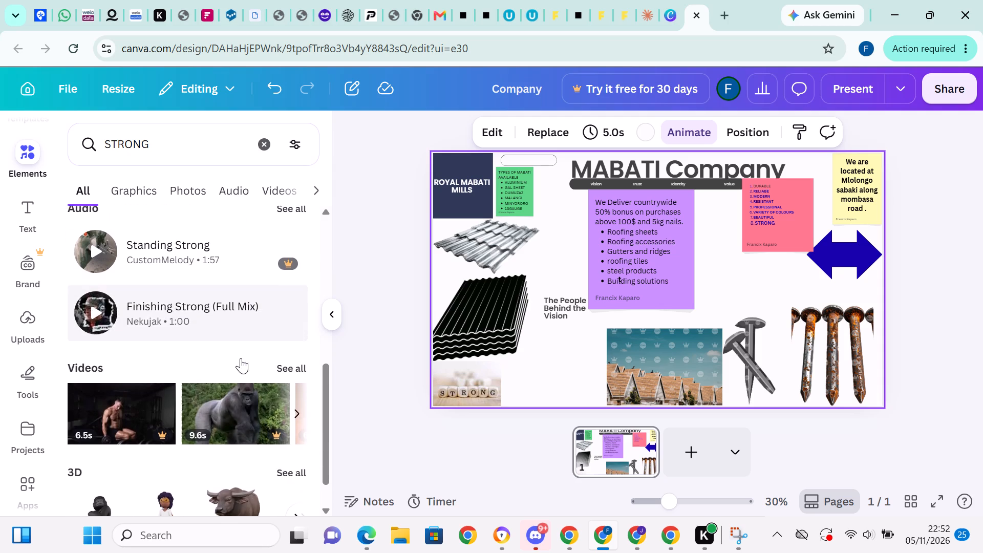
left_click(262, 146)
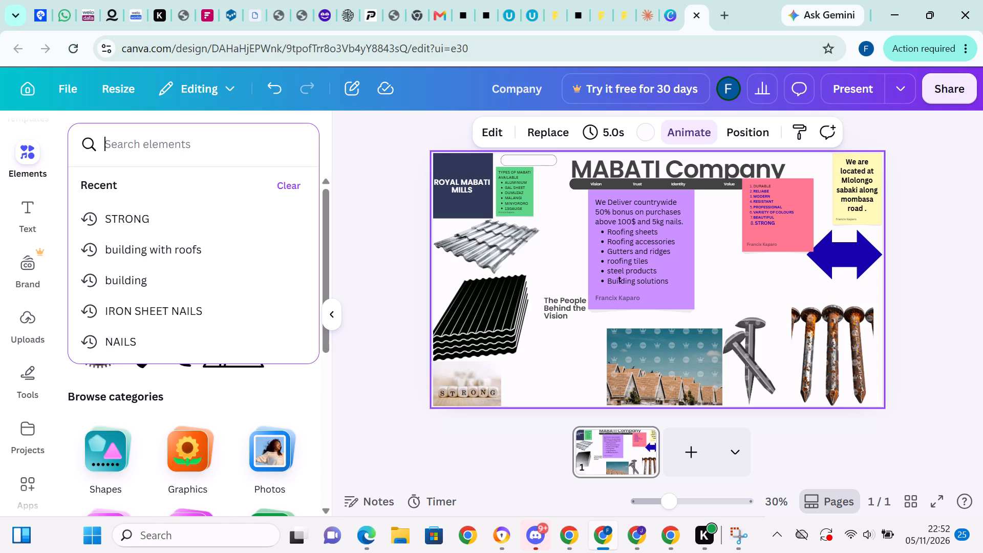
type("DU")
type("RABLE")
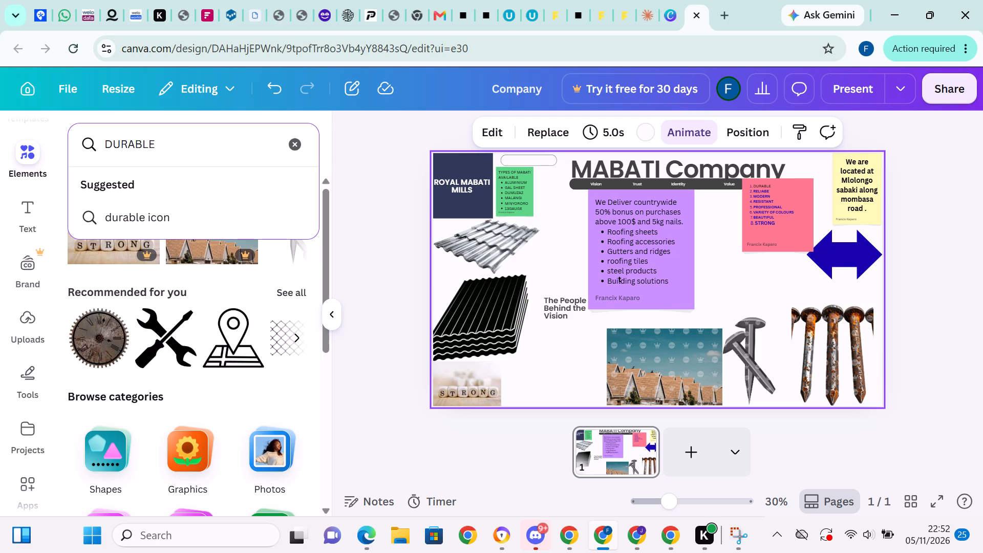
key("Return")
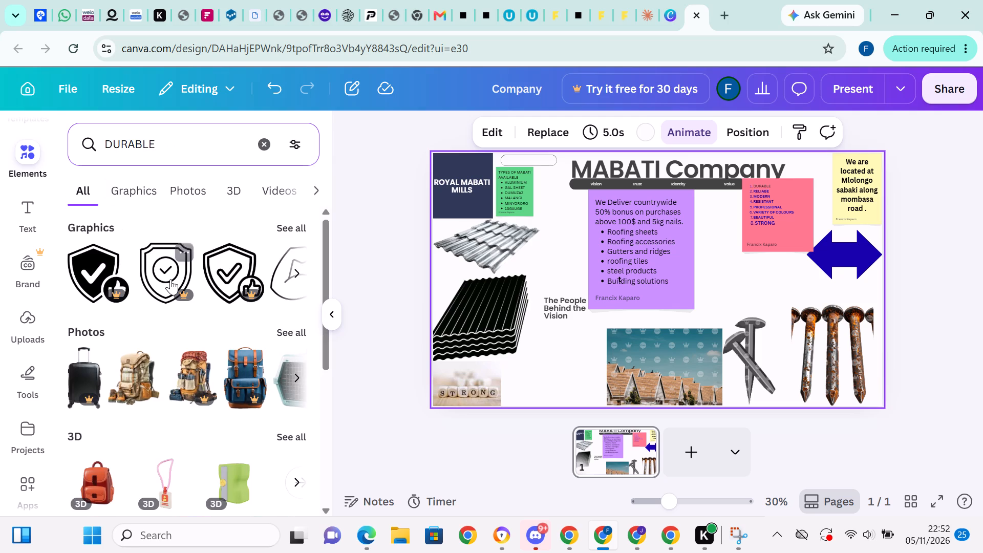
scroll(170, 279, "down", 1)
scroll(178, 314, "up", 1)
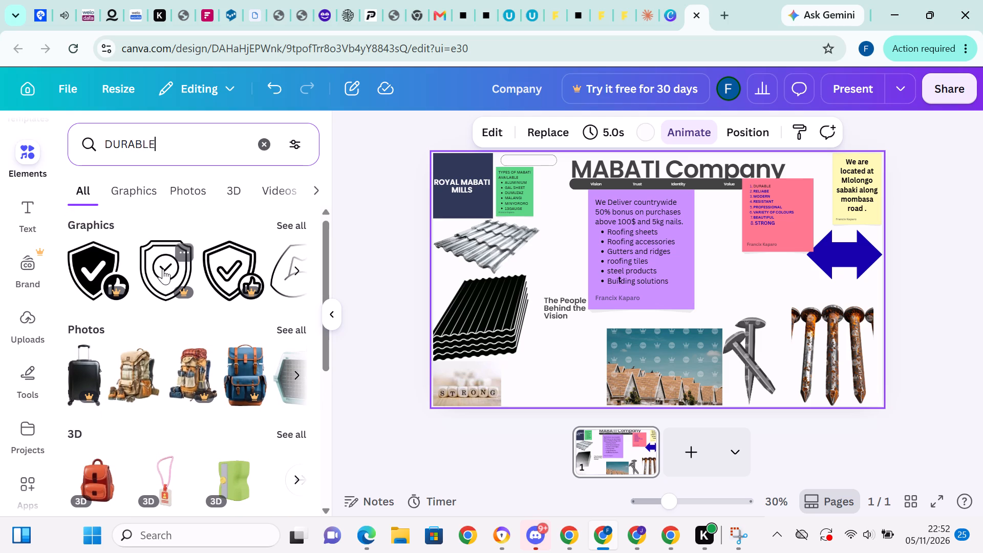
left_click(108, 269)
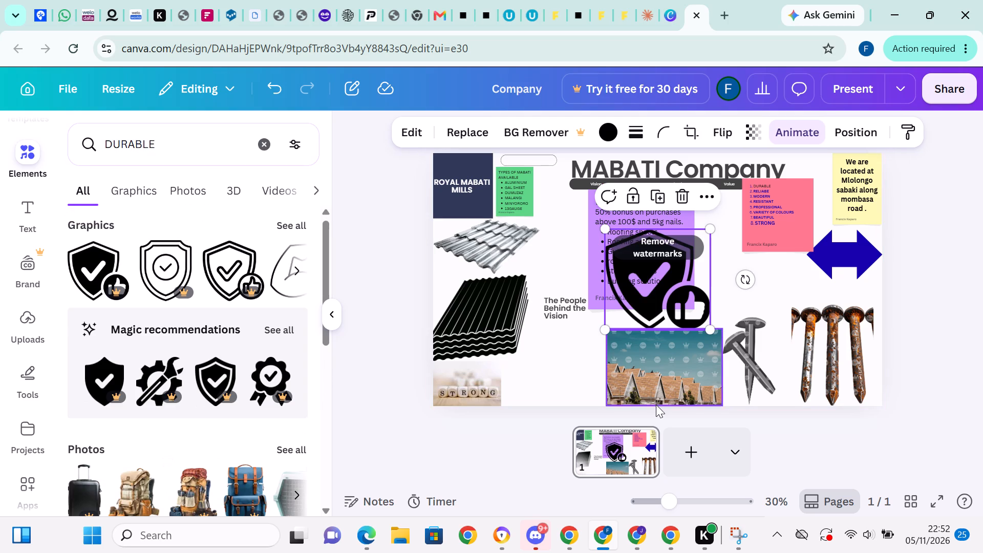
Shrink the shield graphic to about 162 by 155 and place it beside the STRONG photo at the page's bottom edge.
left_click_drag(656, 268, 645, 284)
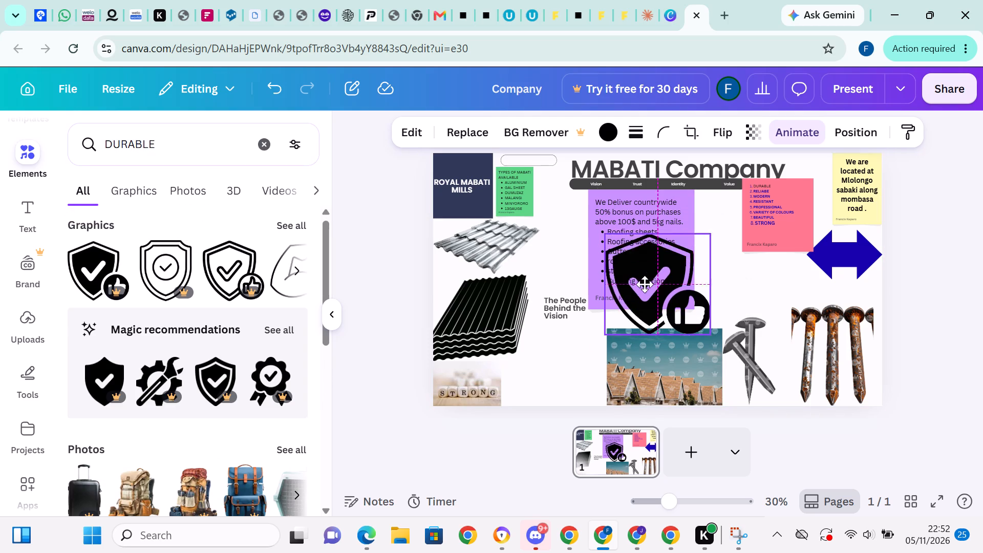
left_click_drag(645, 284, 570, 354)
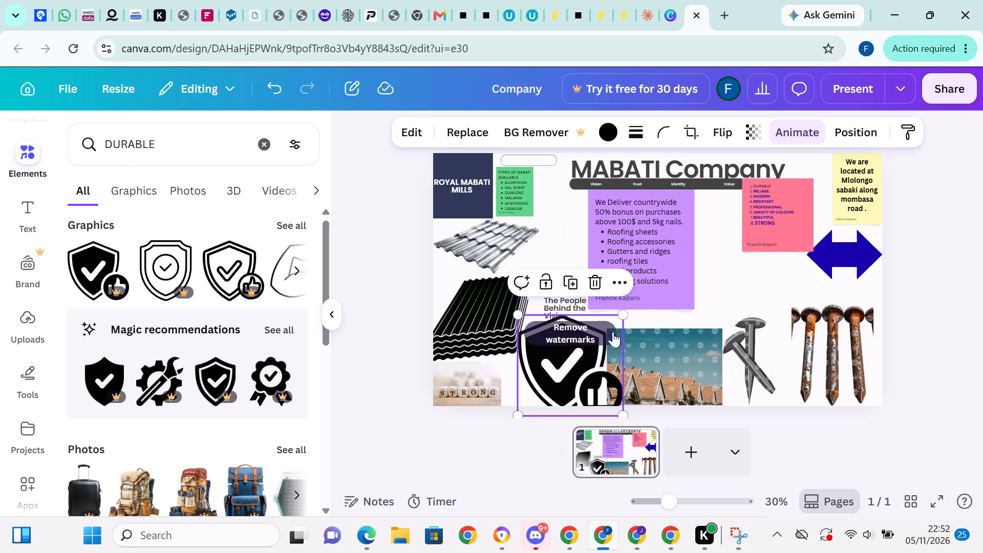
left_click_drag(624, 310, 588, 339)
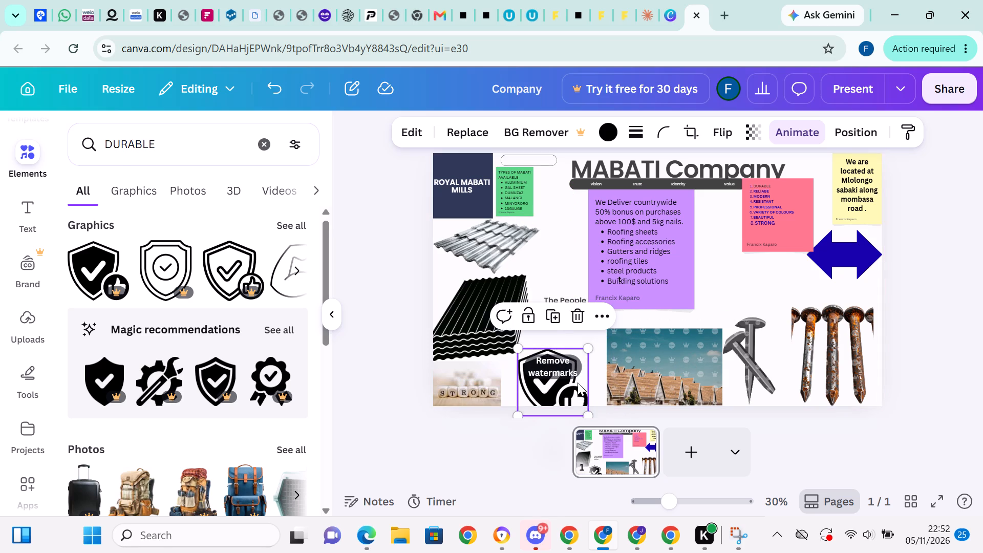
left_click_drag(578, 382, 573, 361)
left_click_drag(590, 395, 567, 389)
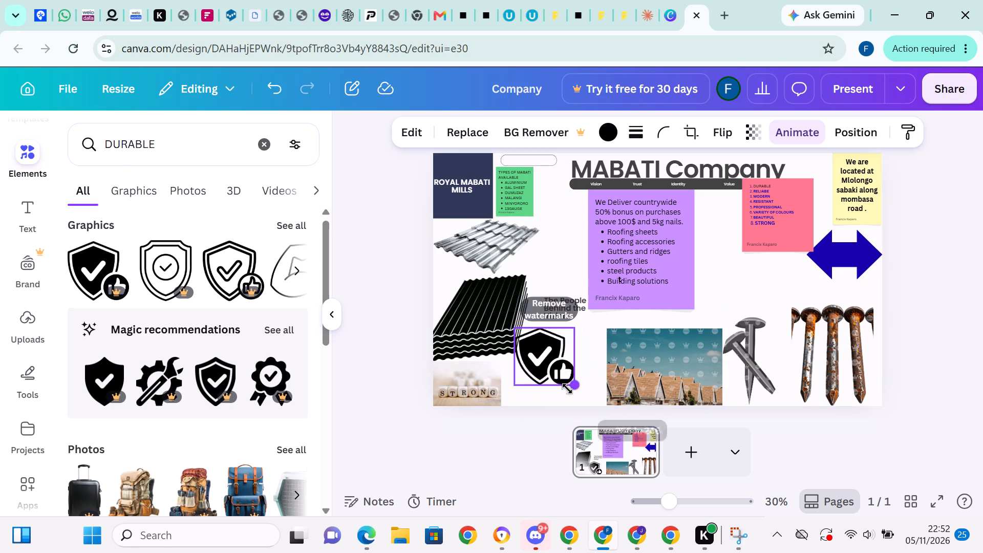
left_click_drag(567, 389, 566, 387)
left_click_drag(548, 351, 548, 374)
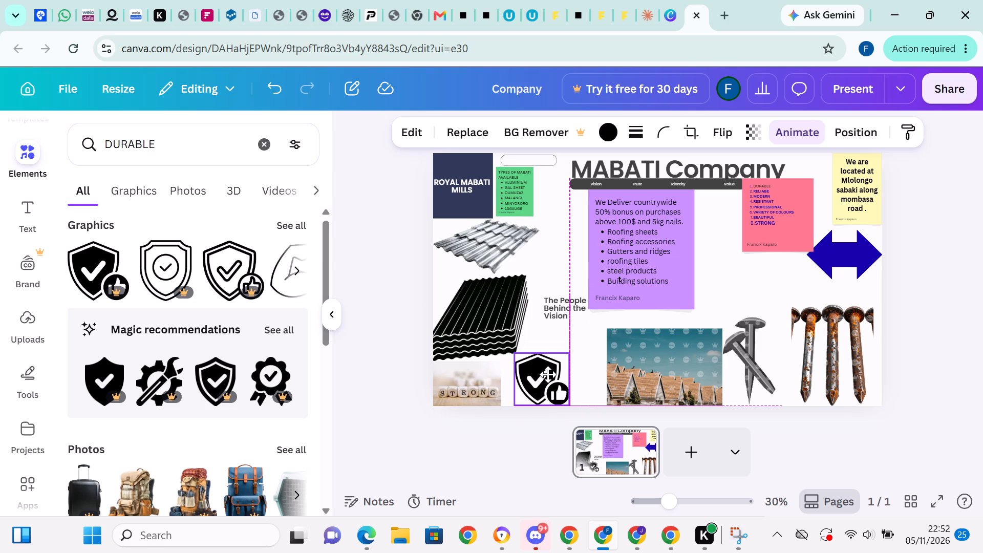
left_click_drag(548, 374, 542, 378)
left_click_drag(558, 354, 558, 357)
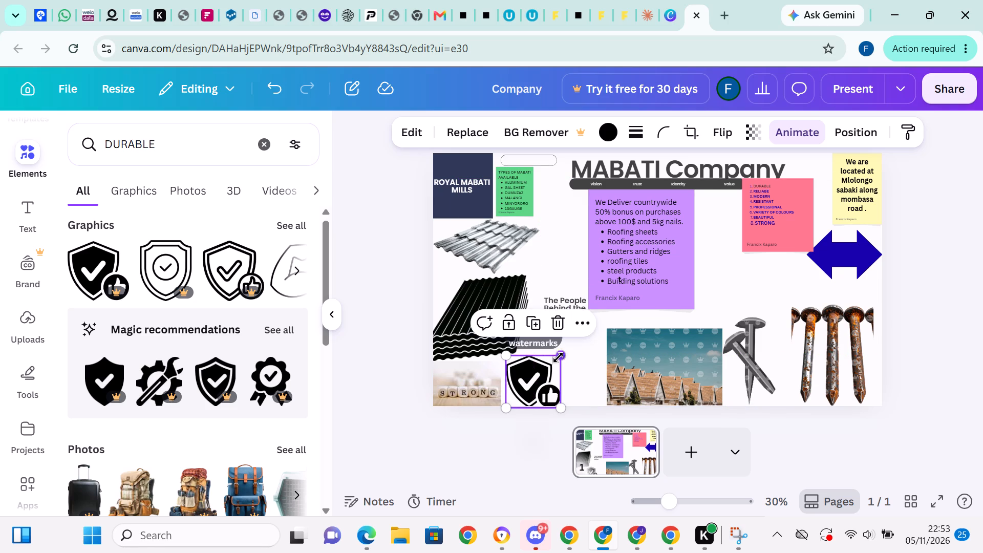
left_click_drag(558, 357, 551, 379)
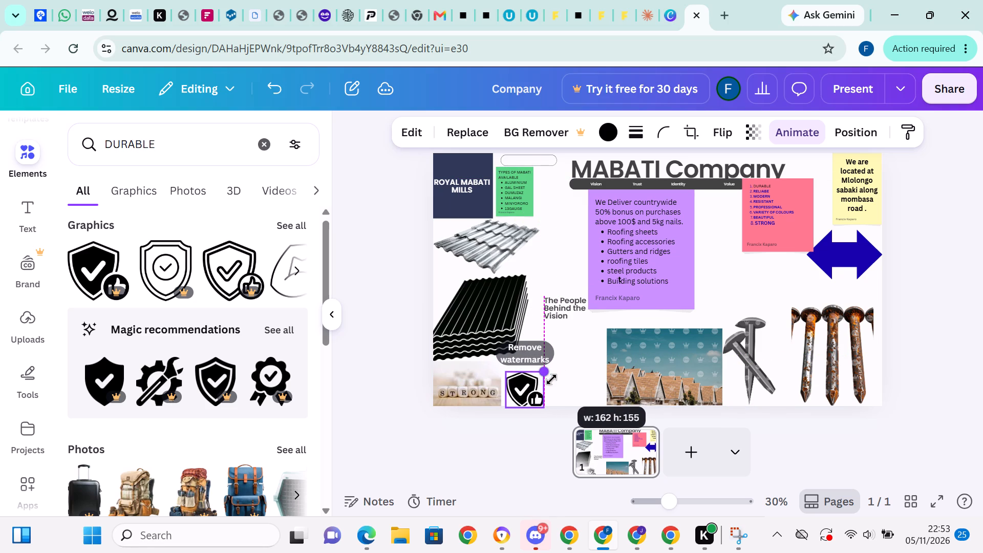
left_click_drag(551, 379, 551, 379)
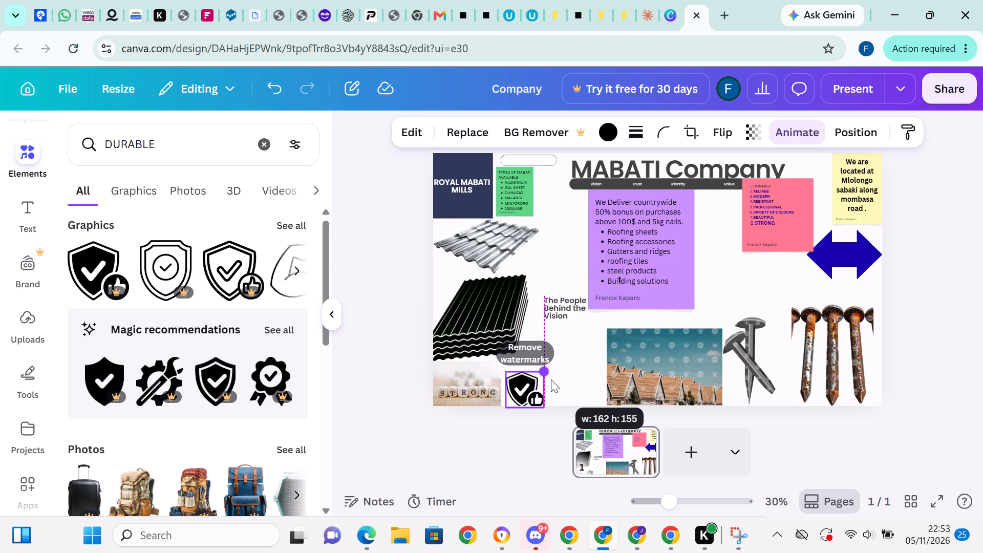
left_click(577, 375)
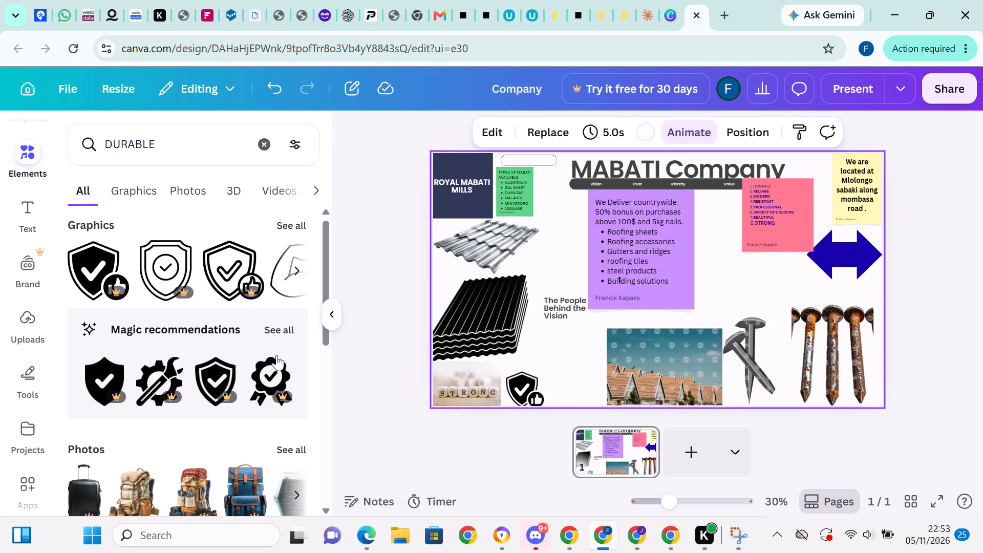
Look through the remaining "DURABLE" results, and search the elements for "RELIABLE".
scroll(201, 376, "down", 2)
scroll(201, 376, "right", 1)
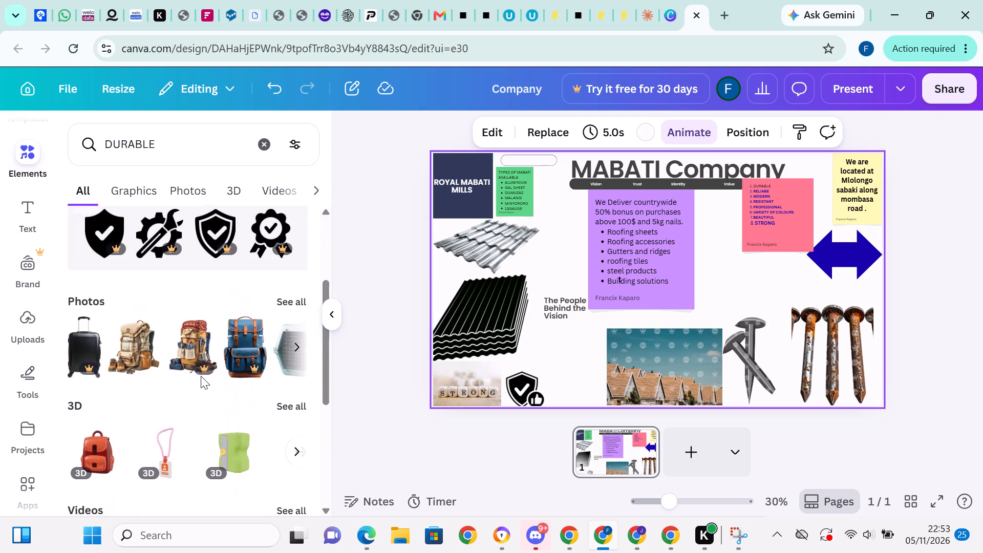
scroll(201, 376, "right", 1)
scroll(201, 376, "up", 3)
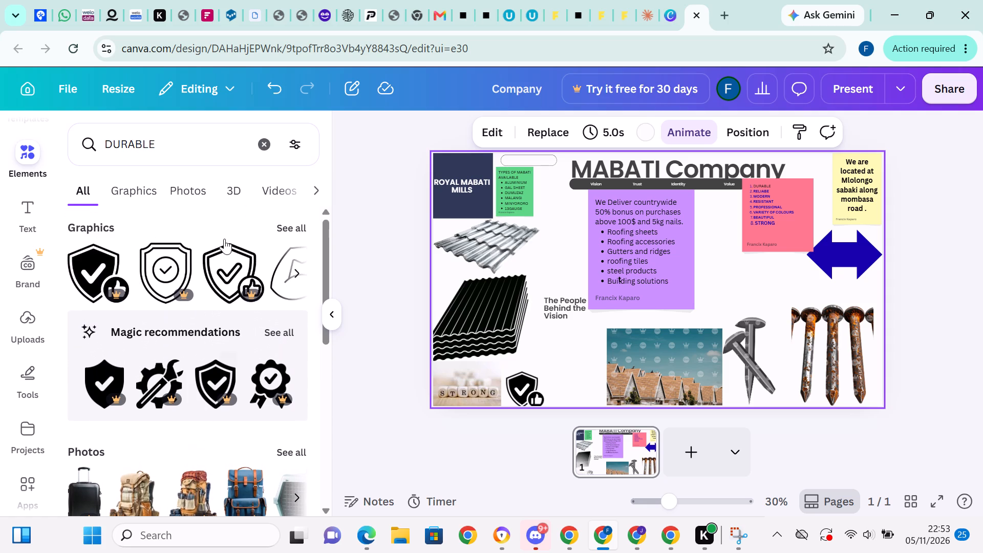
left_click(260, 143)
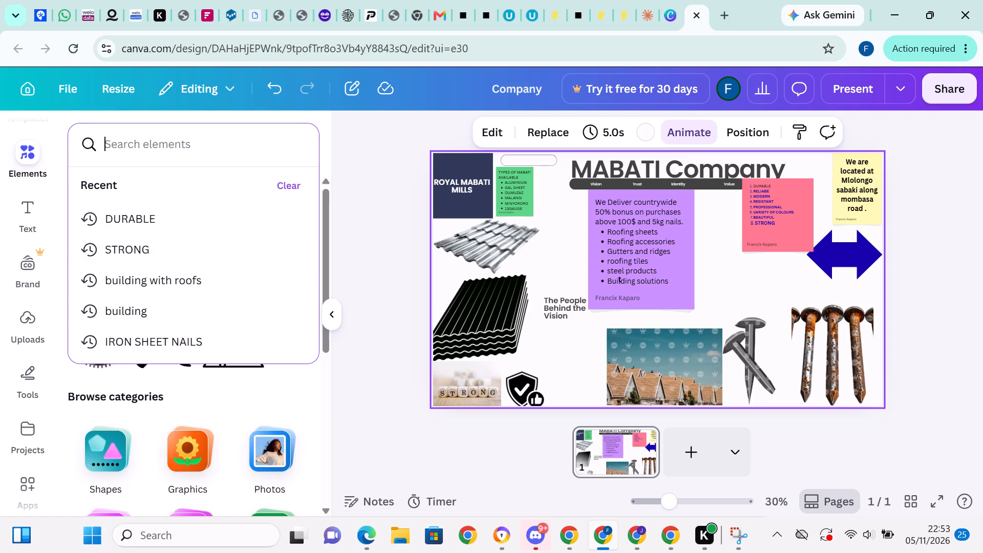
type("RE")
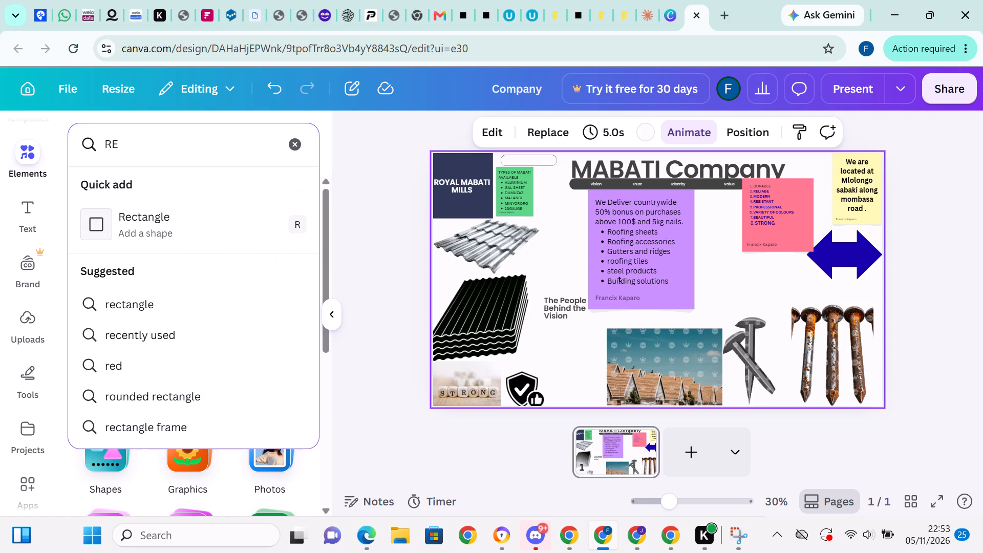
type("LI")
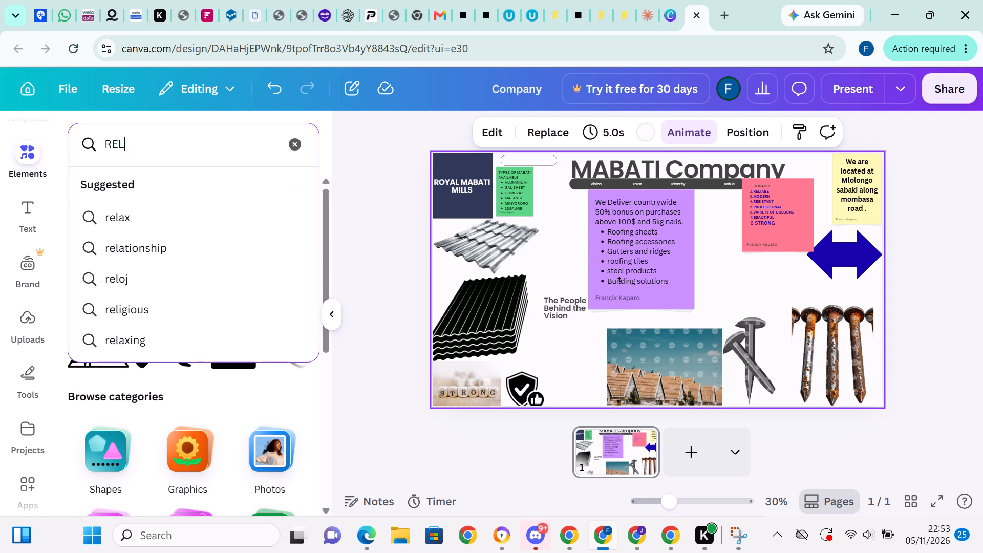
type("ABLE")
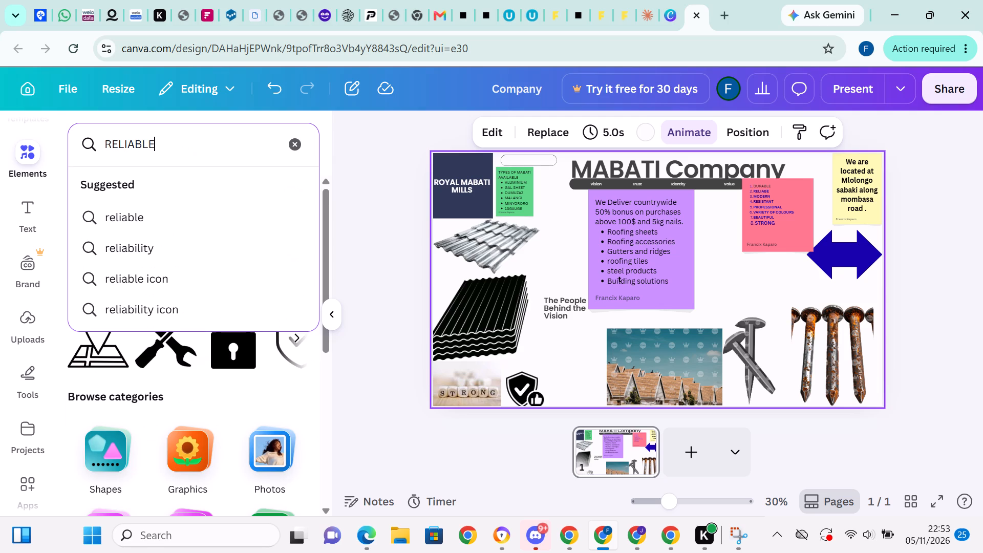
key("Return")
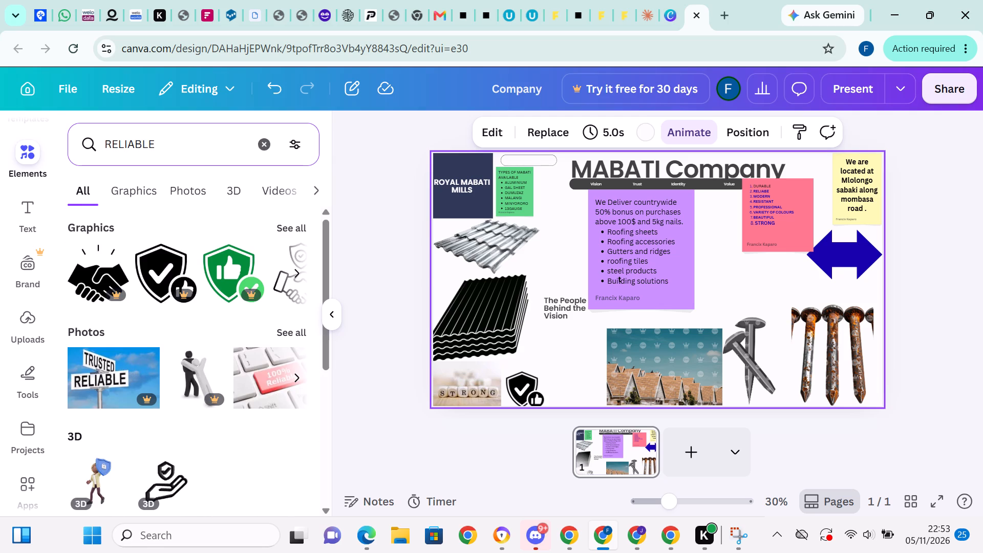
Search the elements for "RESISTANT" and look through the graphics, photos and videos for a suitable picture.
left_click(260, 141)
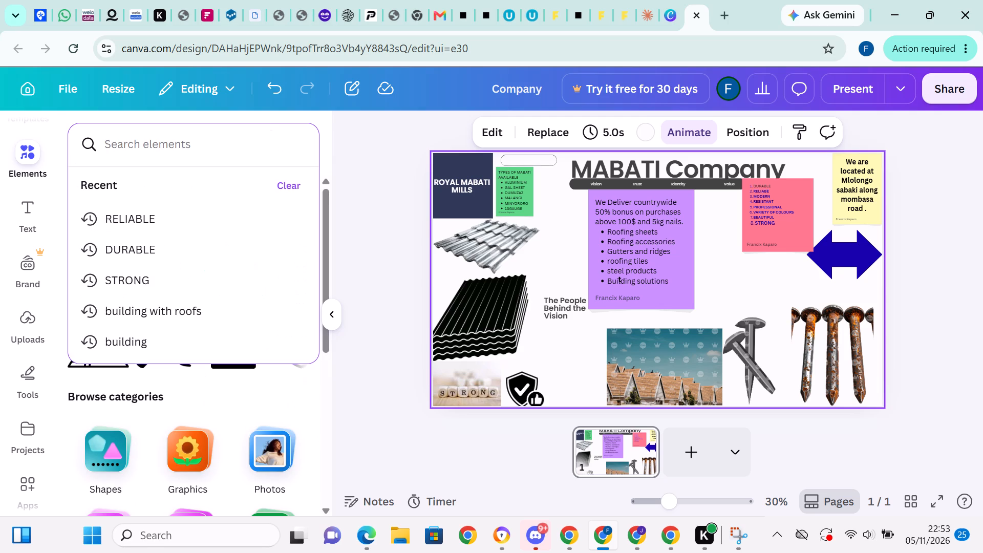
type("DUT")
key("BackSpace")
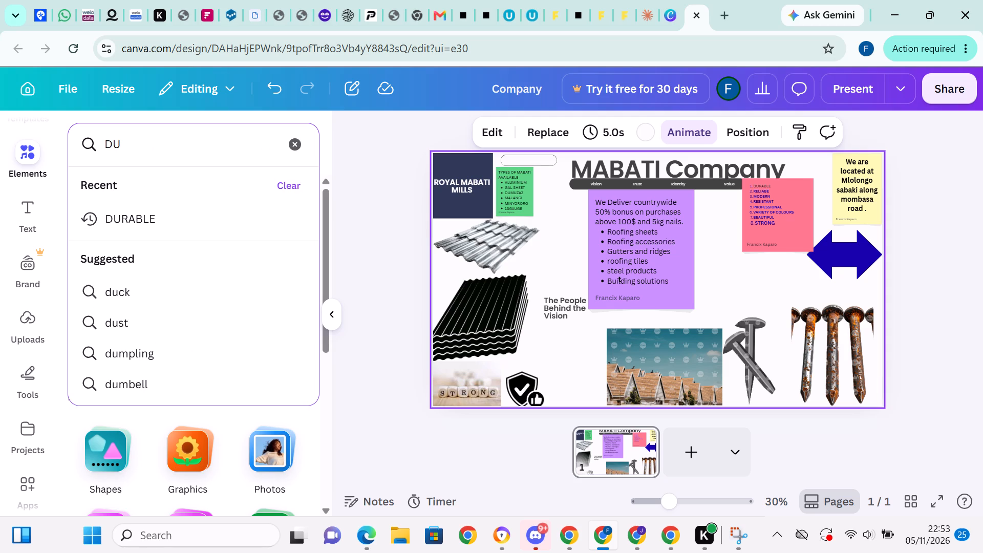
key("BackSpace")
key("BackSpace")
type("RES")
type("ISTANT")
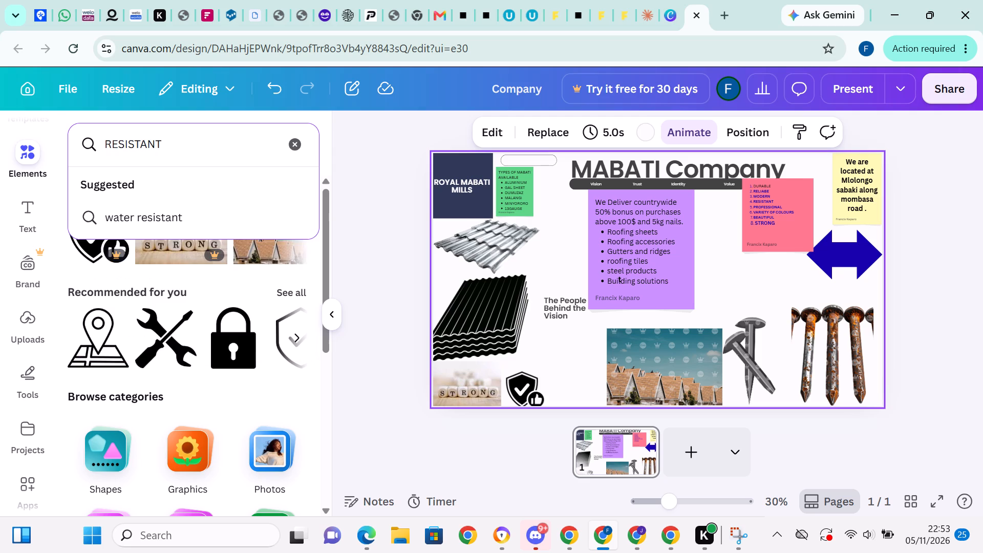
key("Return")
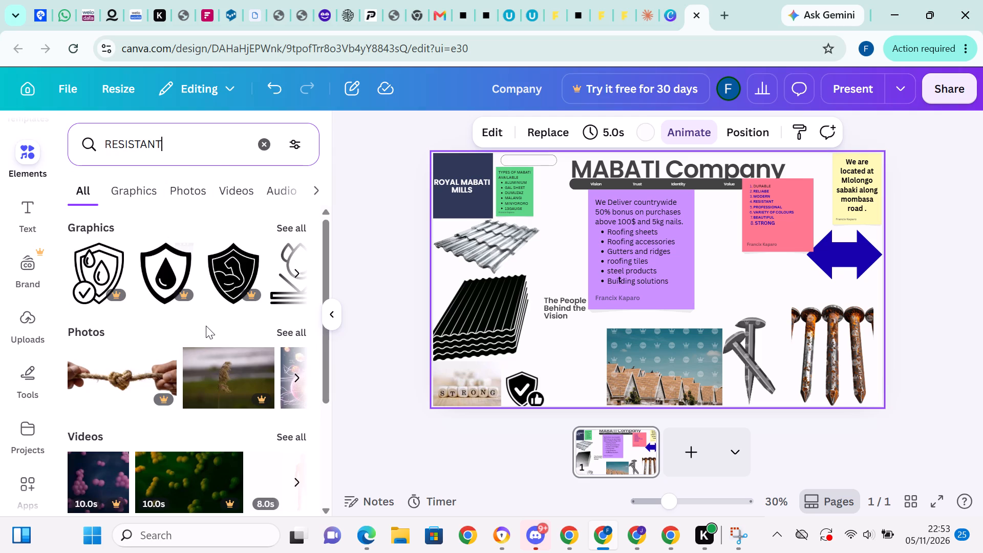
scroll(206, 326, "down", 3)
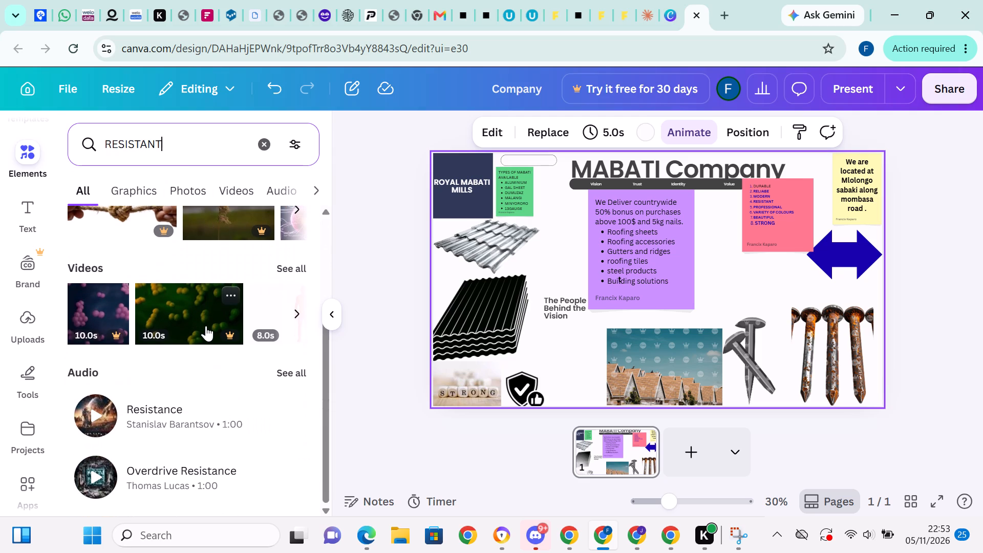
scroll(206, 326, "up", 4)
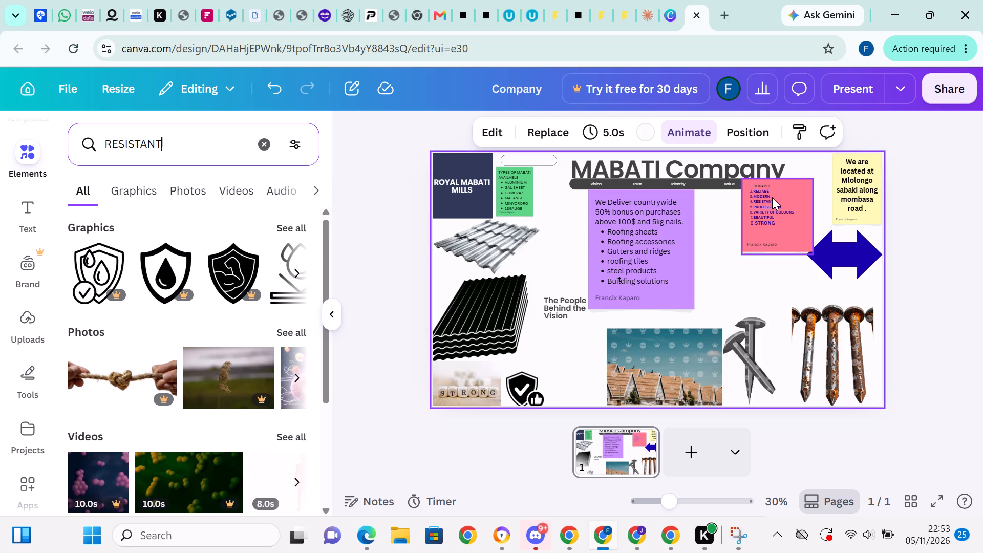
Search the elements for "MODERN" and look through the graphics and photos for a suitable picture.
left_click(265, 143)
type("MO")
type("DERR")
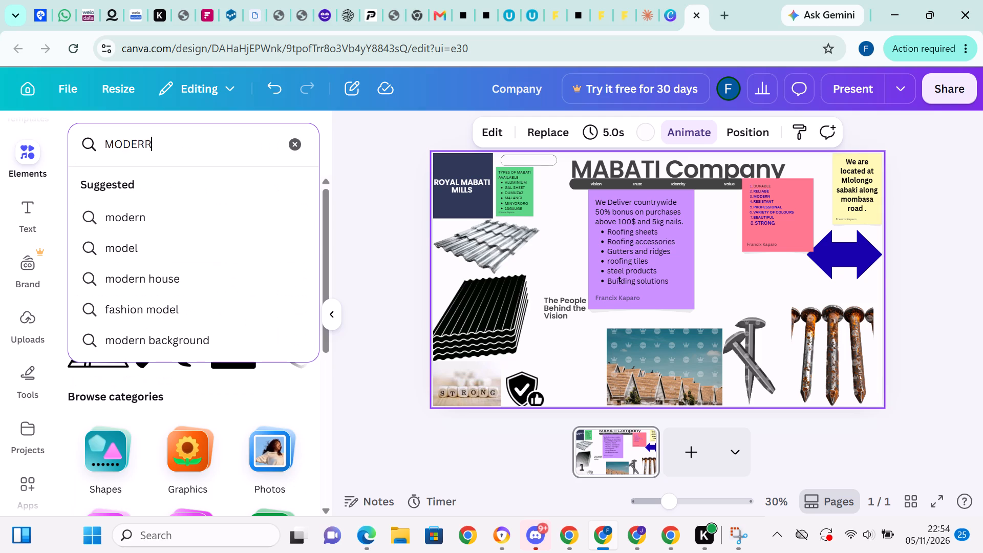
key("BackSpace")
key("n")
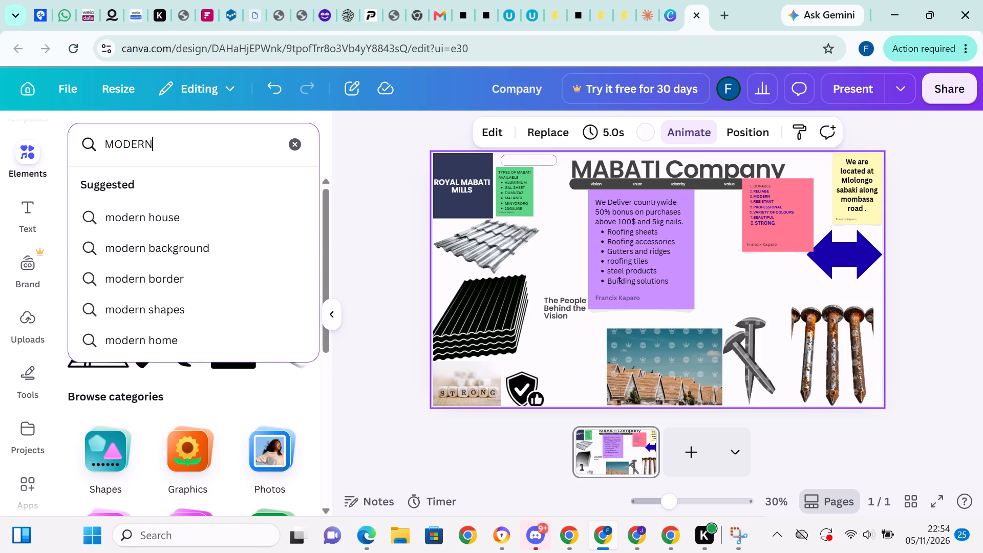
key("Return")
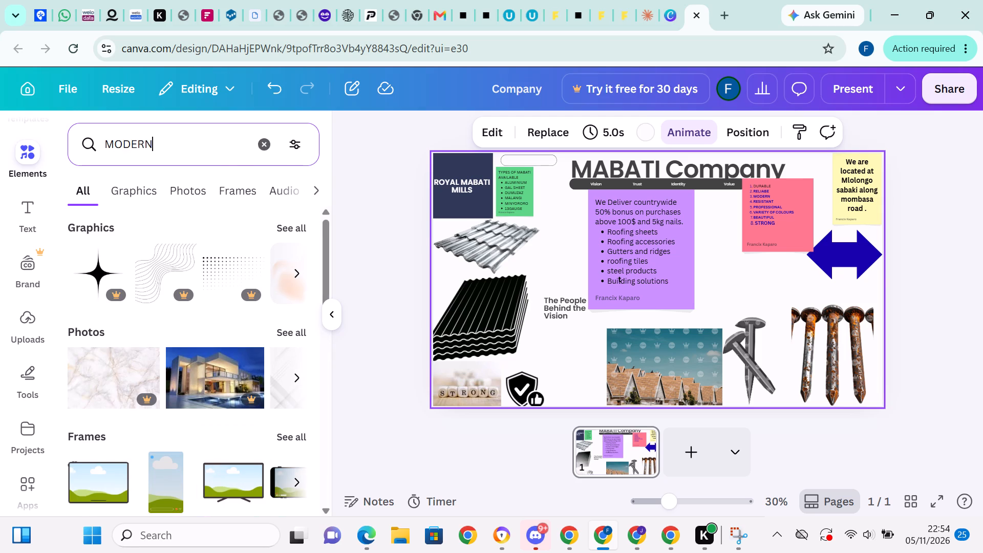
scroll(201, 323, "down", 2)
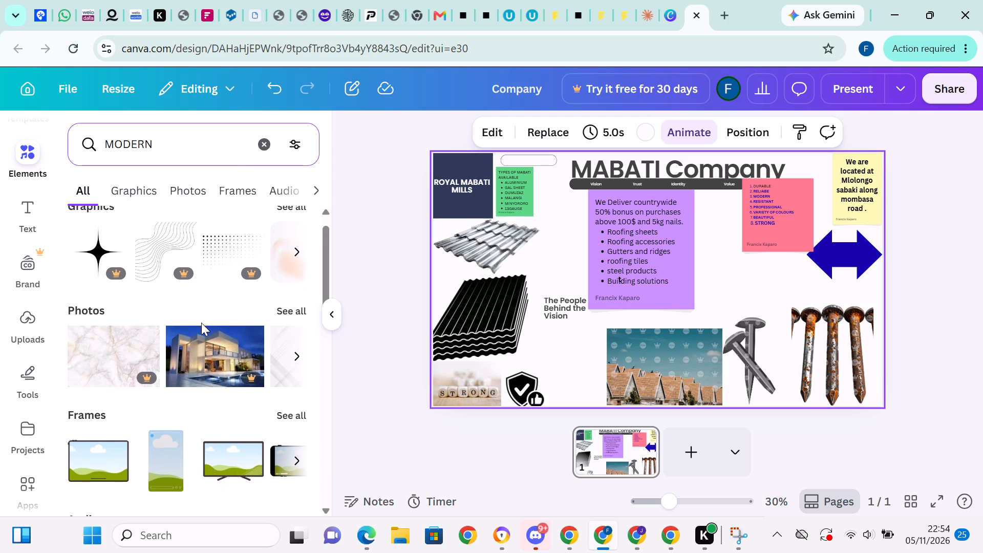
scroll(201, 323, "down", 2)
scroll(201, 323, "up", 1)
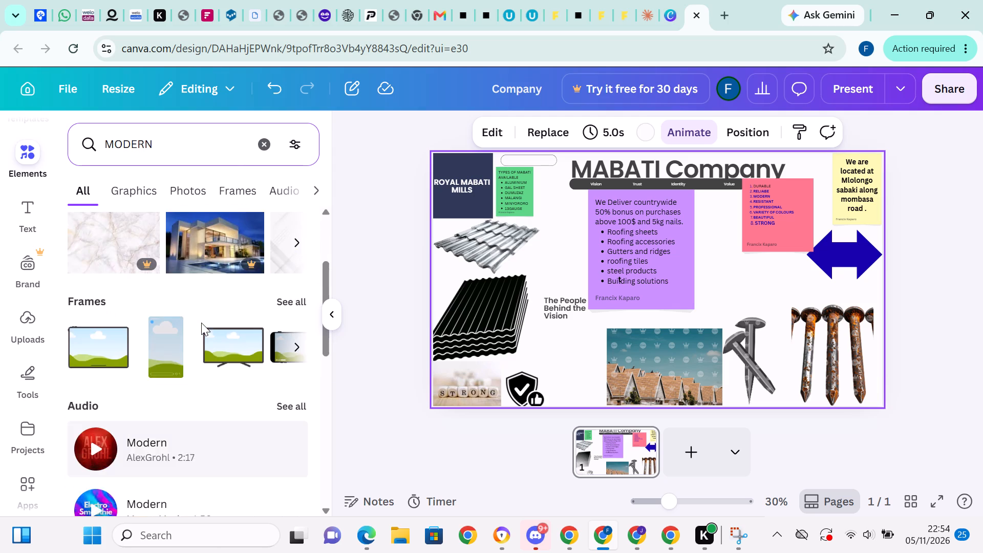
scroll(201, 323, "up", 3)
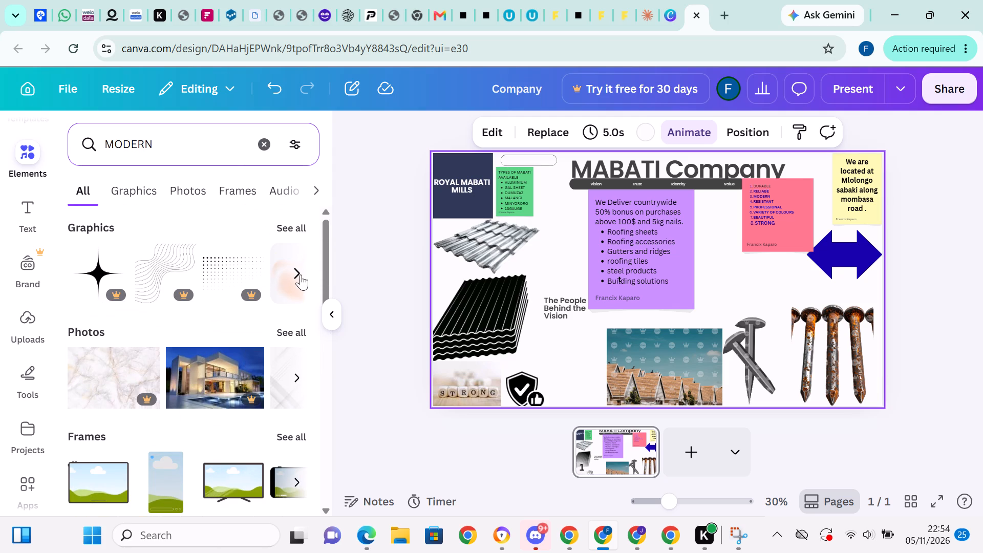
left_click(301, 274)
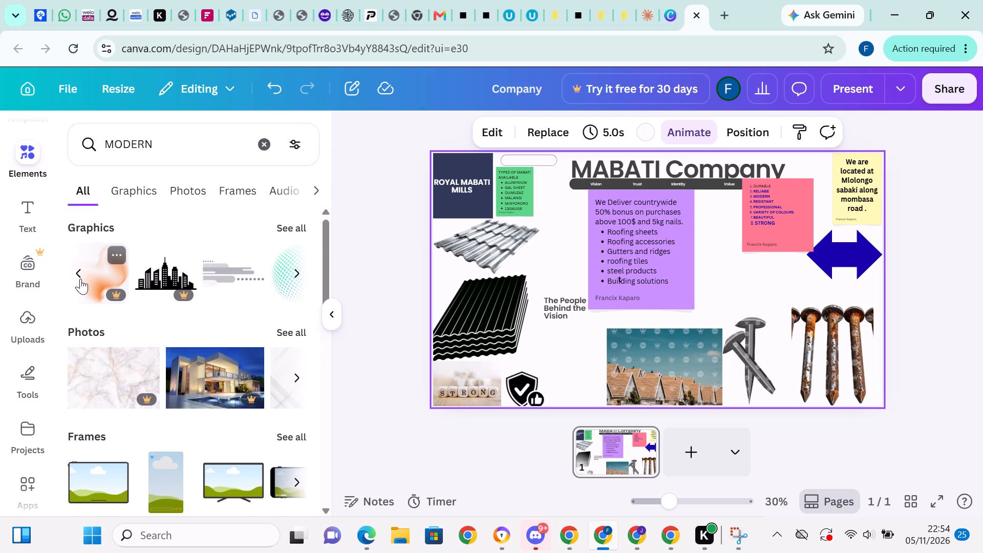
left_click(303, 378)
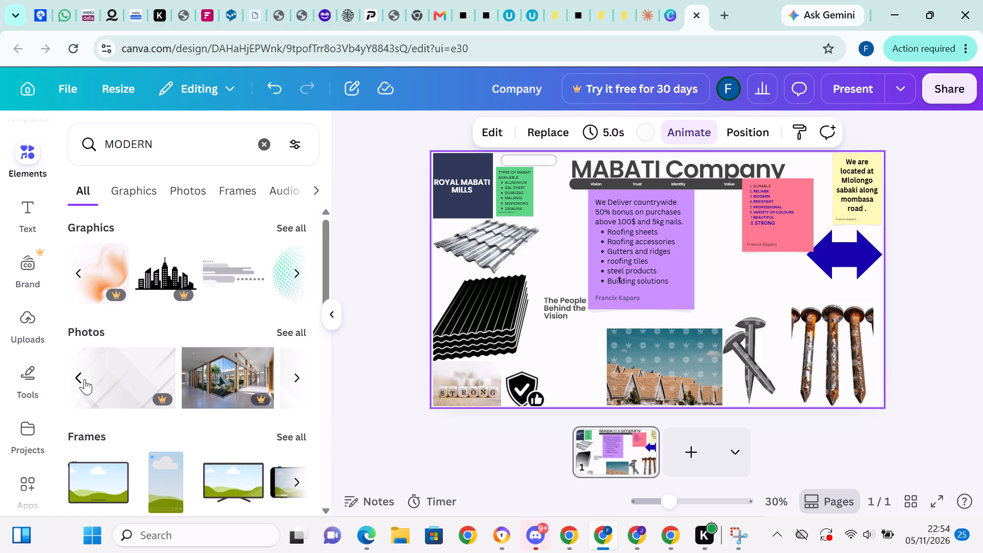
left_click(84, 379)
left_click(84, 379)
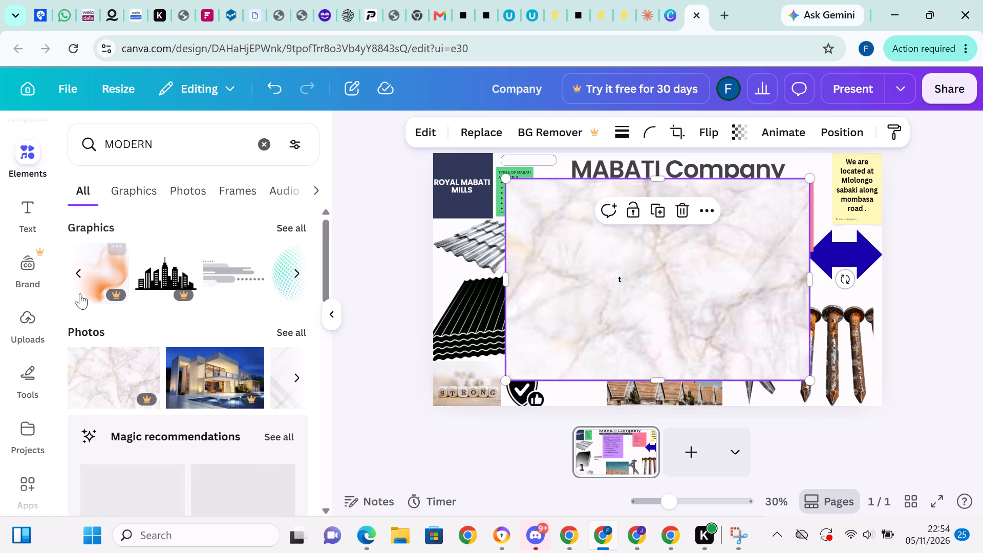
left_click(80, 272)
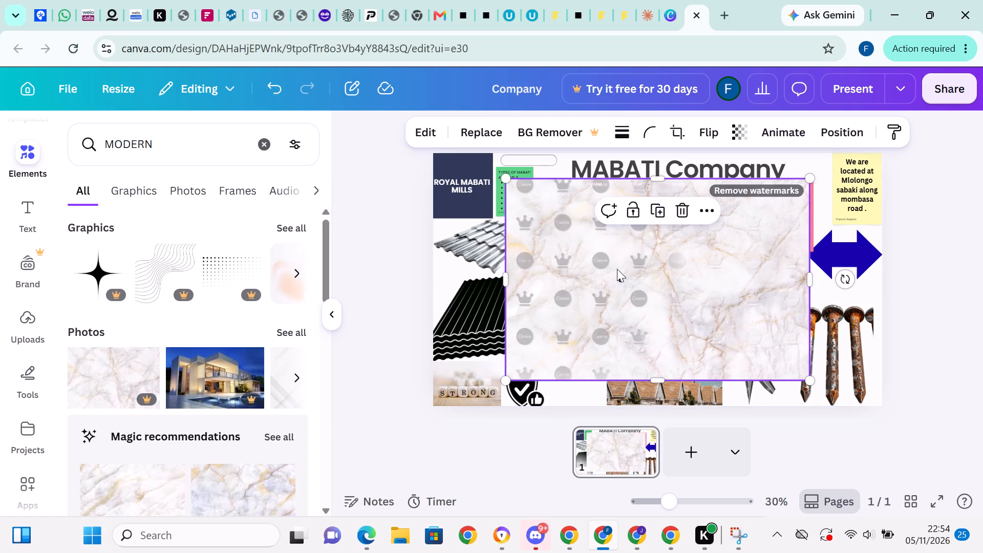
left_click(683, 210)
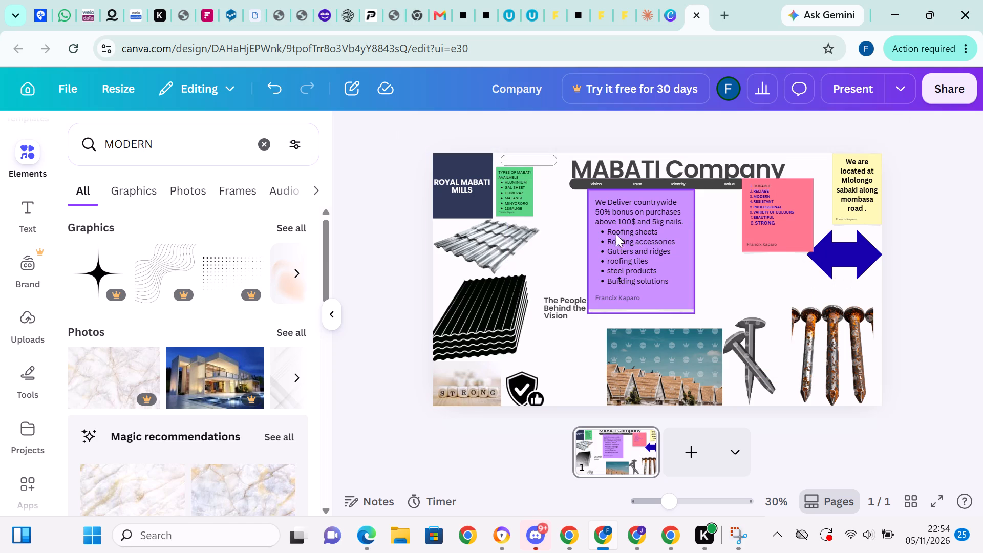
Add the black four-pointed star graphic from the "MODERN" results to the page.
left_click(103, 263)
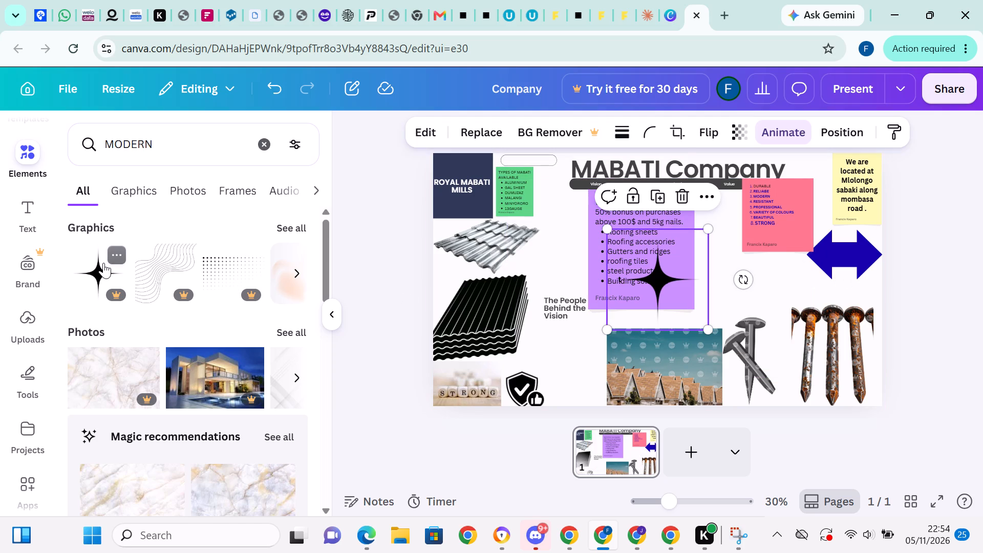